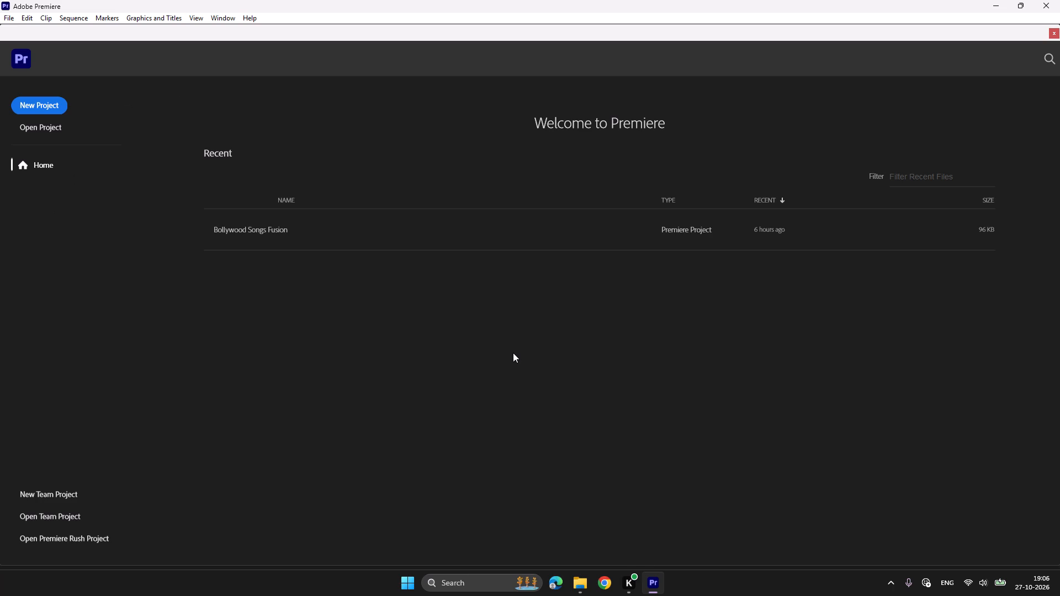
Open the recent project Bollywood Songs Fusion.
click(265, 235)
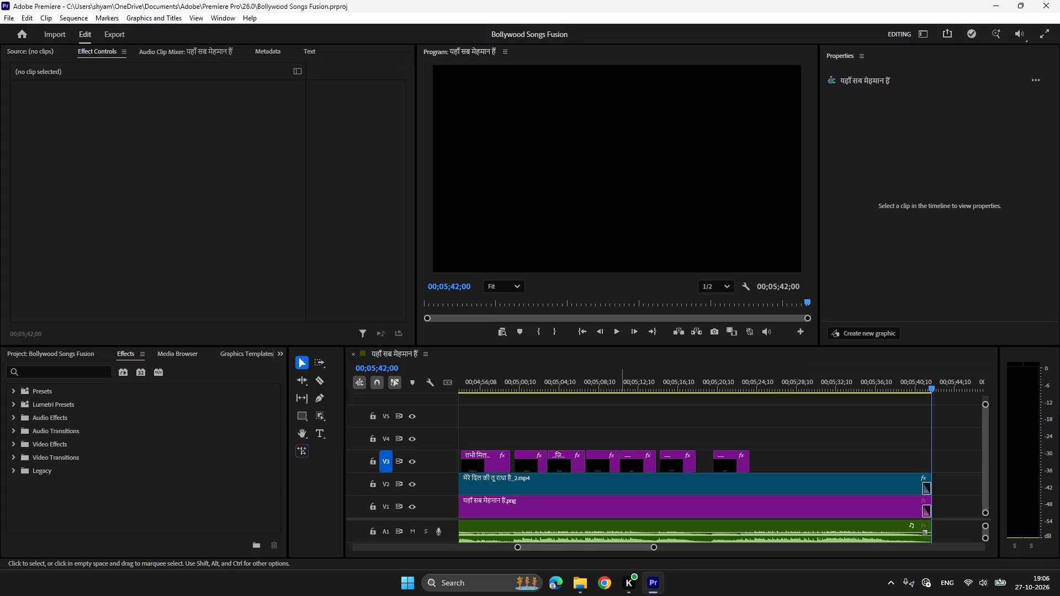
Delete all clips on V1, V2 and A1 from the sequence, locking V3 during the deletion to keep its lyric clips.
drag(619, 547, 421, 549)
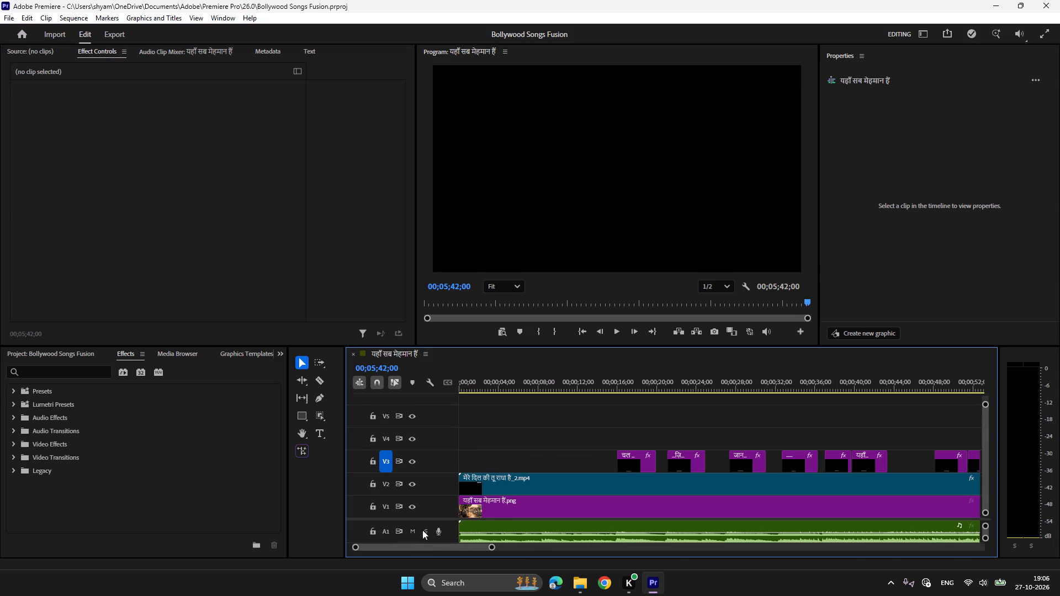
click(471, 384)
key(ctrl+a)
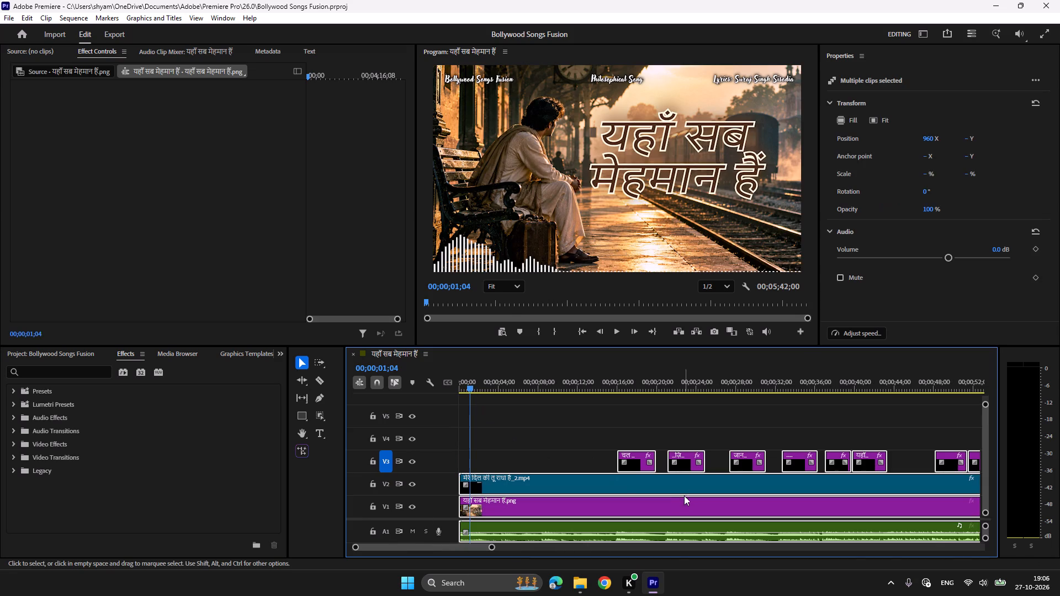
shift+click(643, 464)
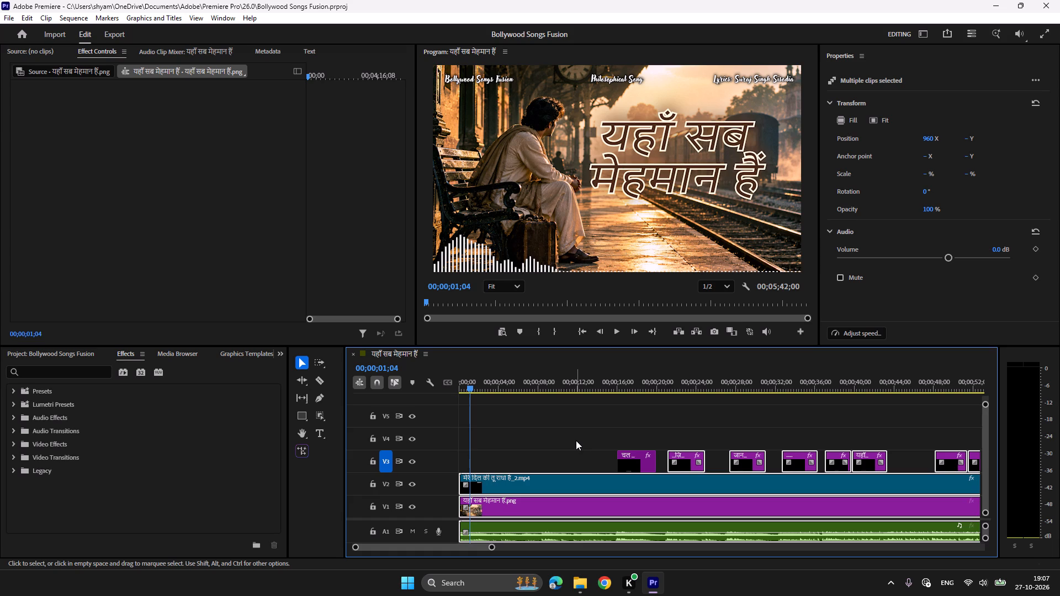
click(376, 459)
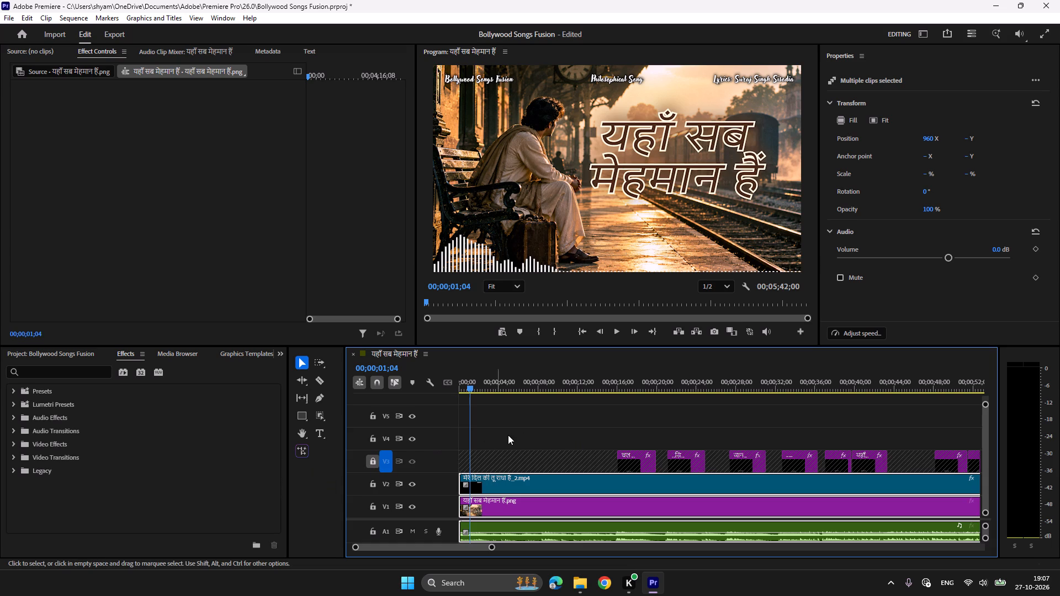
key(ctrl+a)
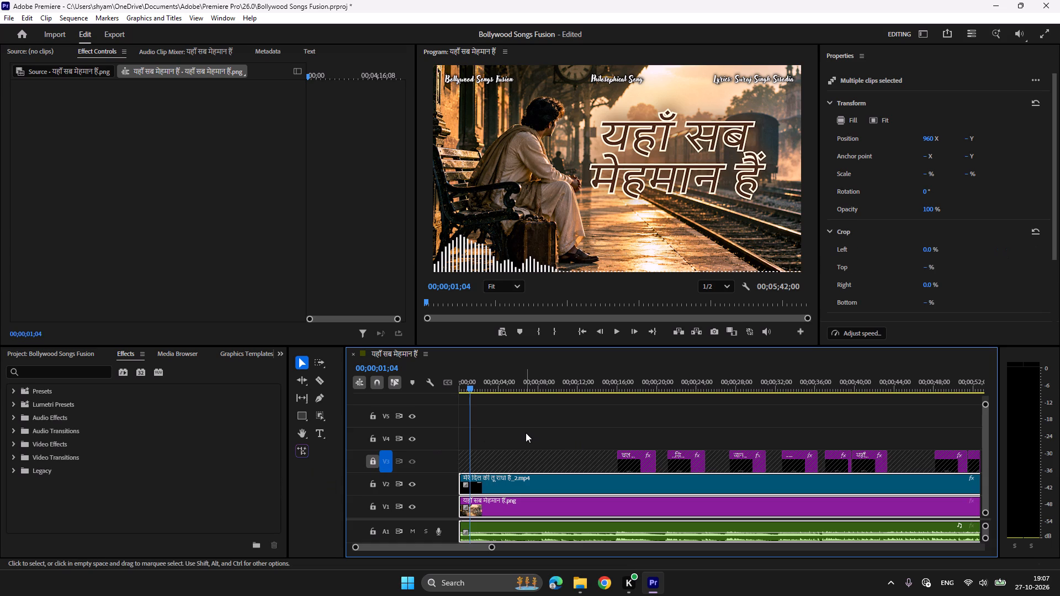
key(Delete)
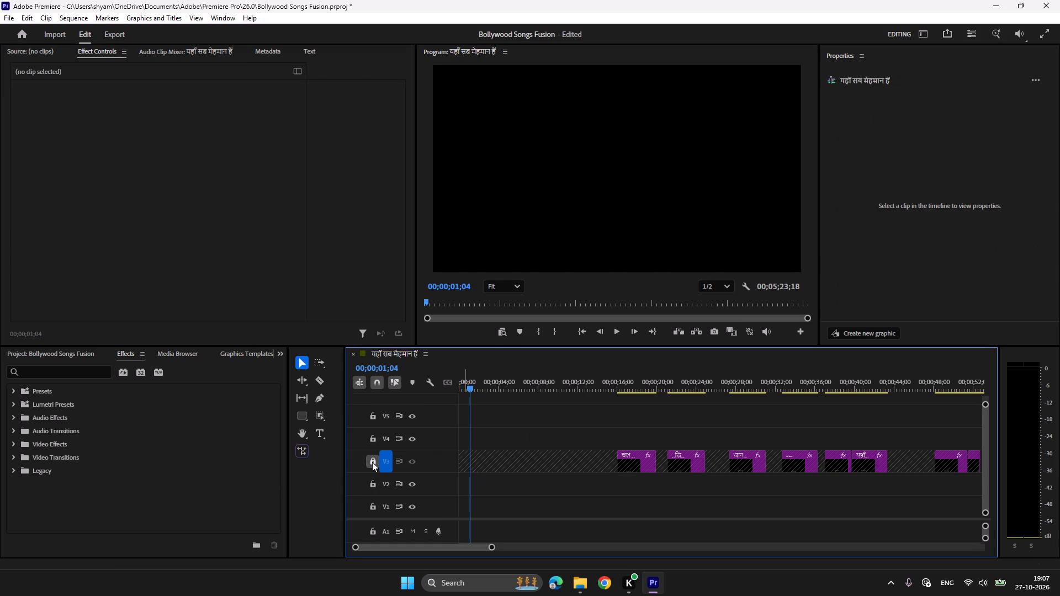
click(372, 462)
Delete the old image, audio and waveform video from the project's media, keeping only the sequence.
click(73, 354)
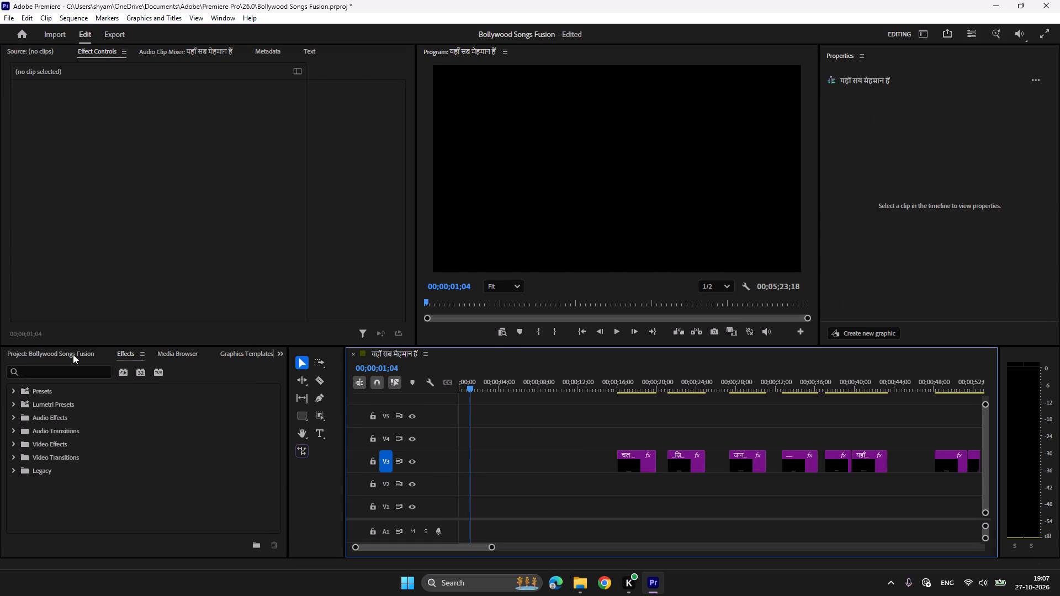
click(60, 427)
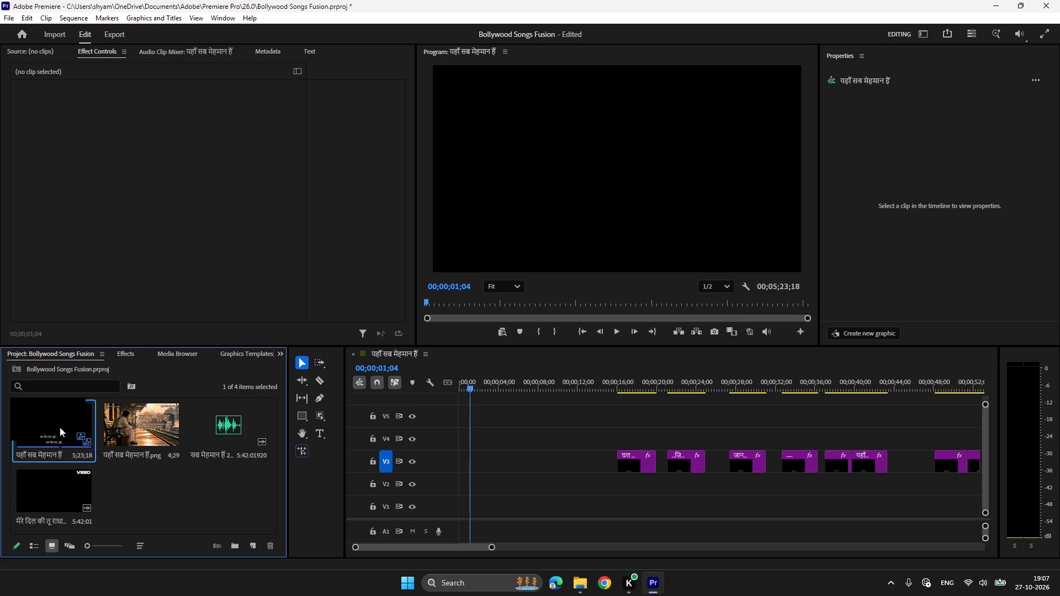
key(ctrl+a)
ctrl+click(38, 428)
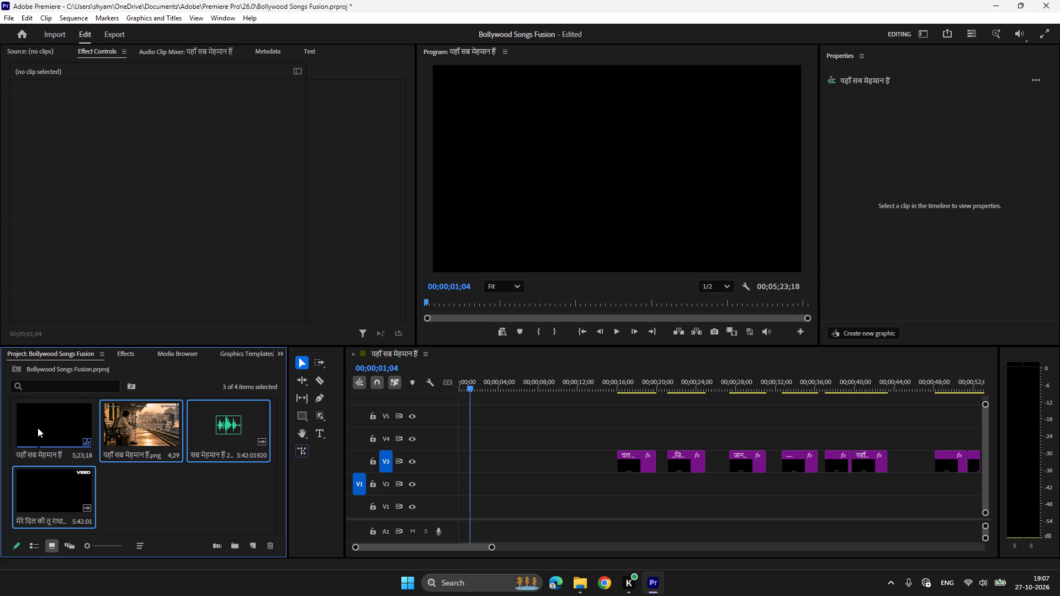
key(Delete)
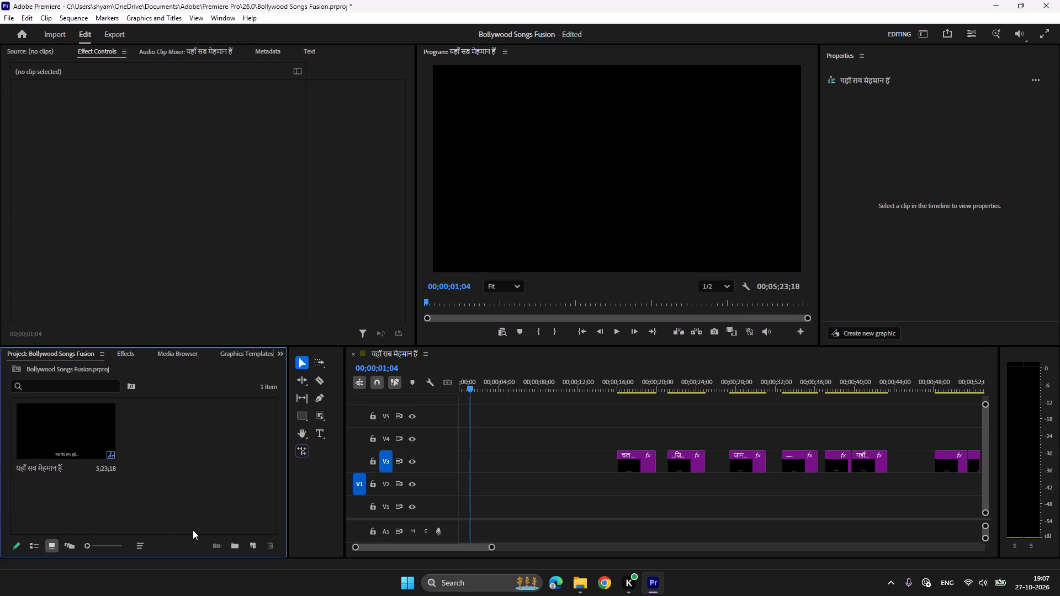
Rename the sequence as यहाँ सब मेहमान हैं_temp.
click(44, 470)
click(51, 471)
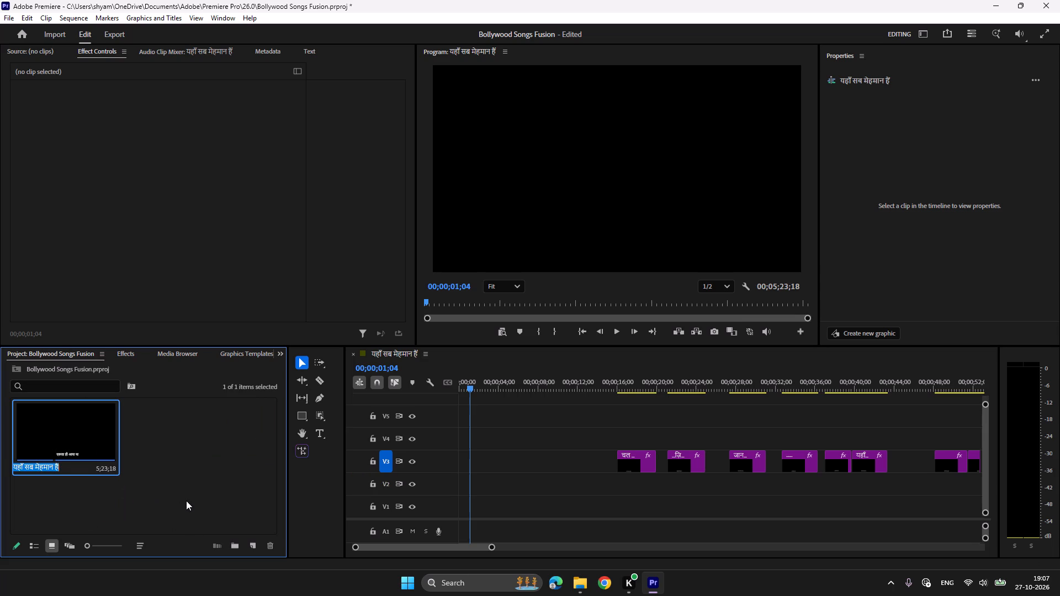
key(super+v)
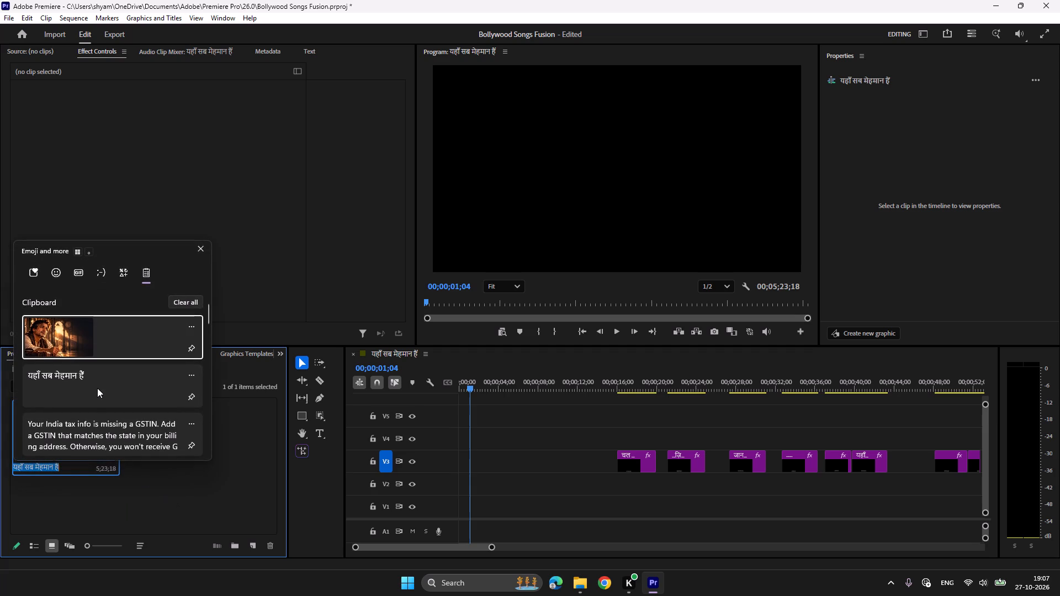
click(96, 383)
key(ctrl+v)
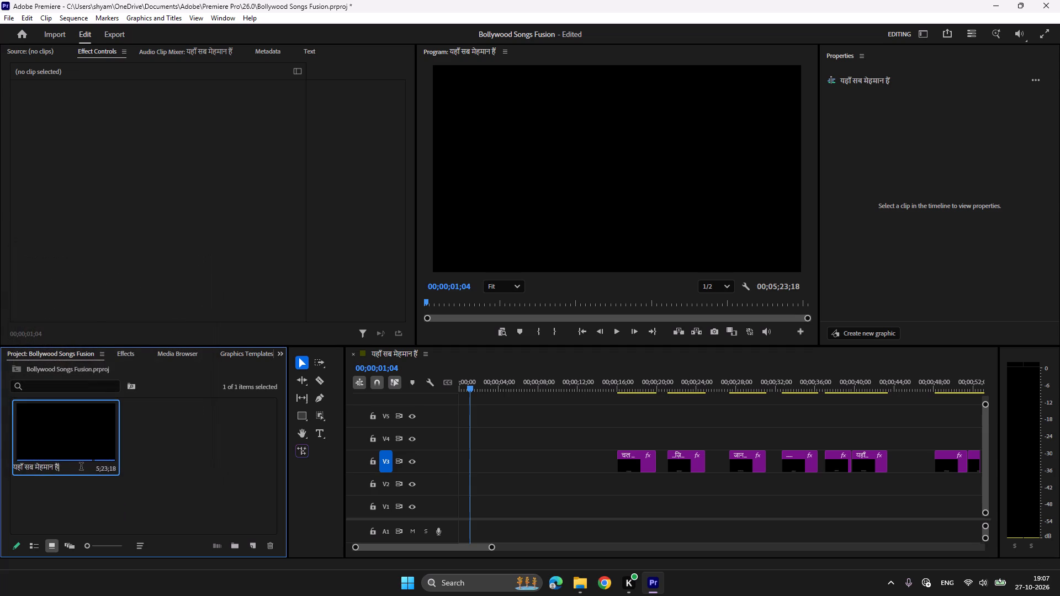
key(shift+underscore)
text(tem)
key(p)
click(216, 477)
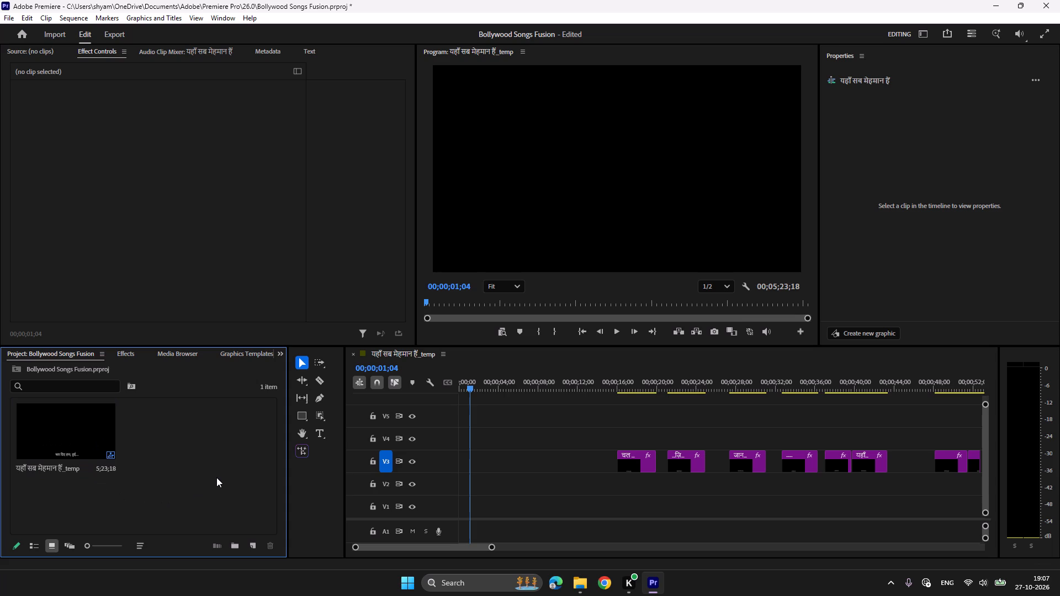
Import the waveform video यहाँ सब मेहमान हैं.mp4 from the Downloads Video folder.
double_click(228, 460)
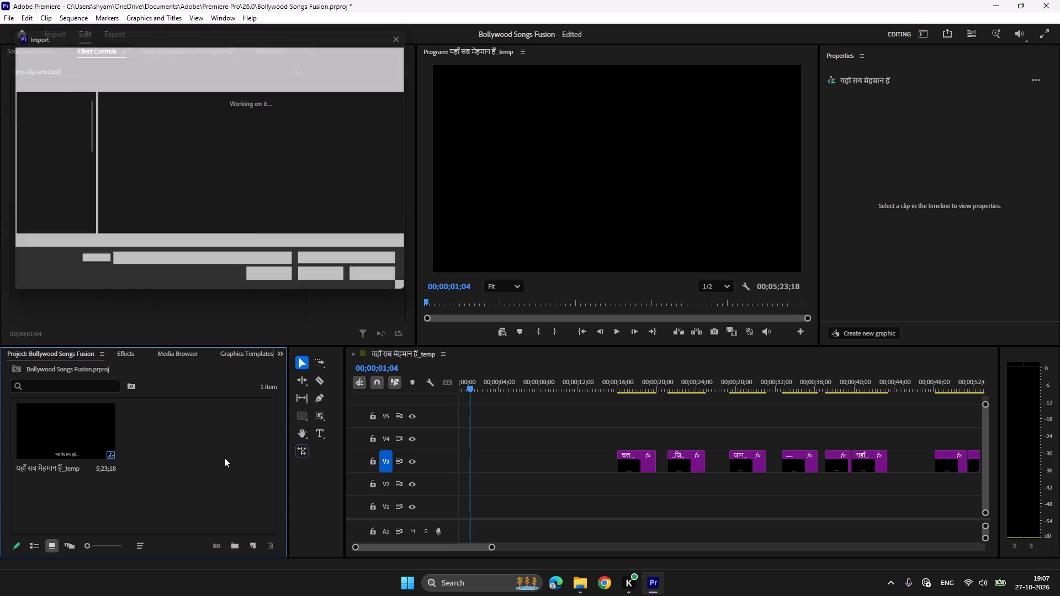
click(126, 144)
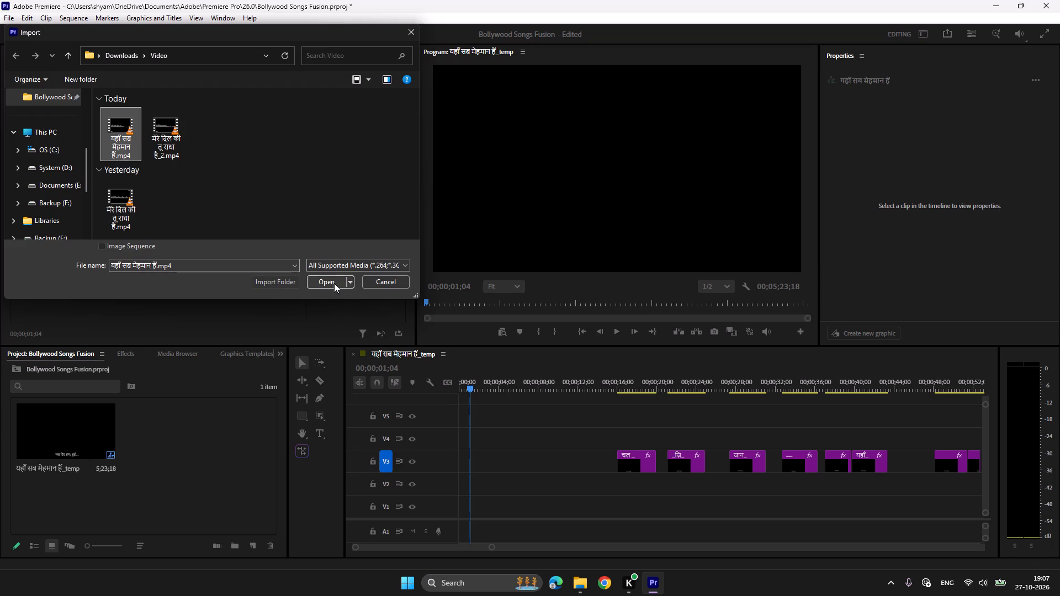
click(334, 283)
Import यहाँ सब मेहमान हैं_remix.png and सब मेहमान हैं 5.wav from the Downloads folder.
double_click(162, 519)
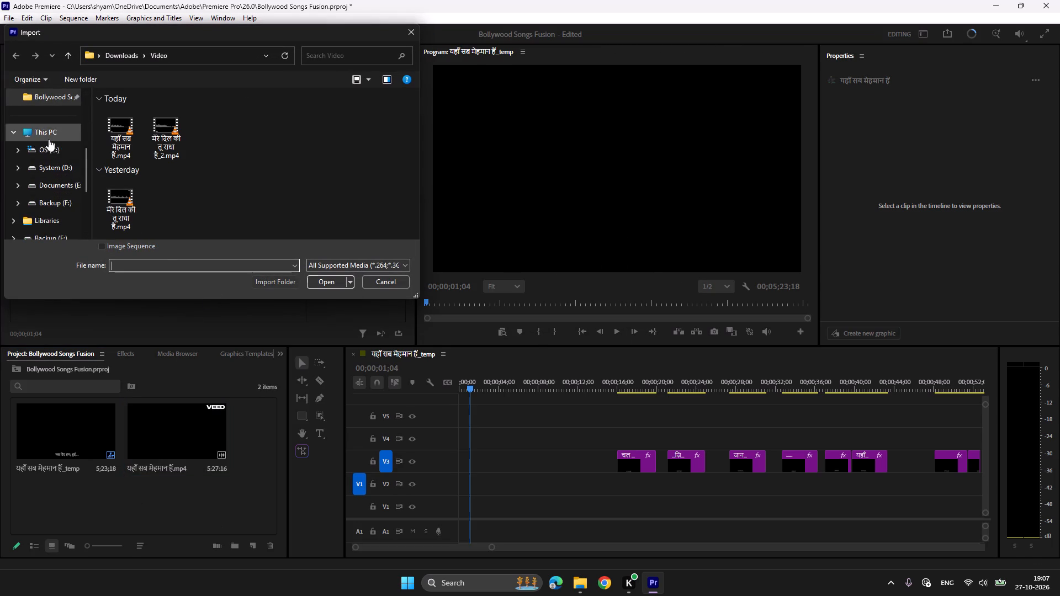
scroll(49, 139, up, 6)
click(59, 171)
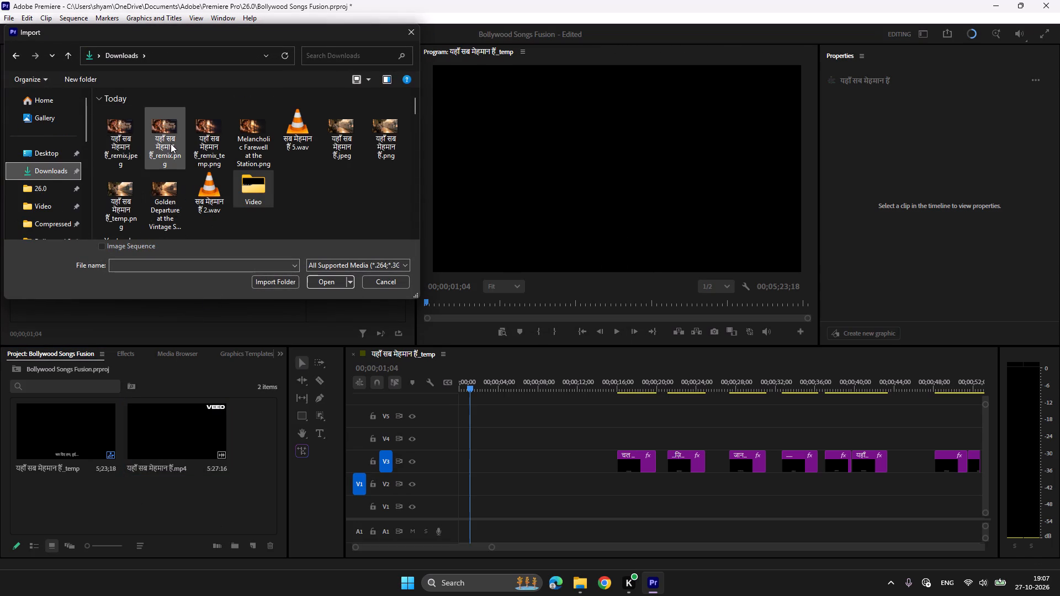
click(171, 143)
ctrl+click(306, 142)
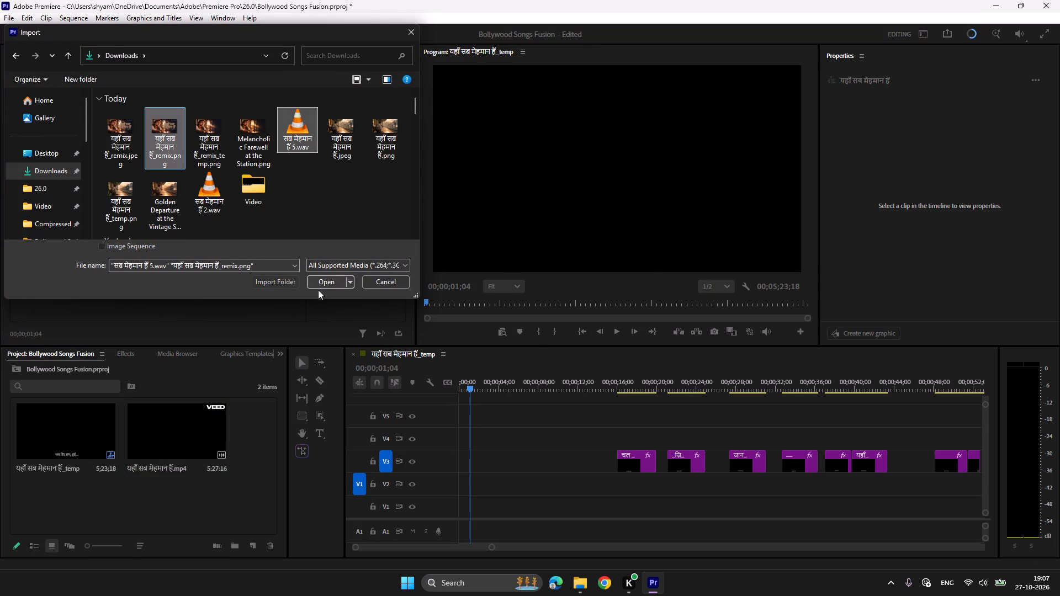
click(317, 281)
click(215, 509)
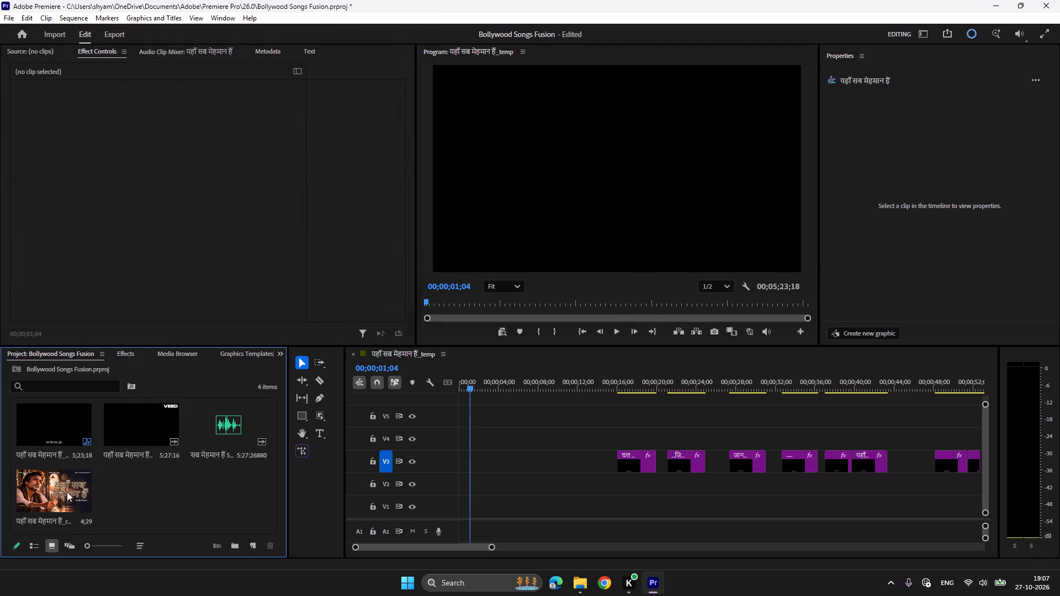
Place the remix image on V1 and the new song audio on A1, both at the start of the sequence.
drag(65, 491, 451, 504)
click(240, 419)
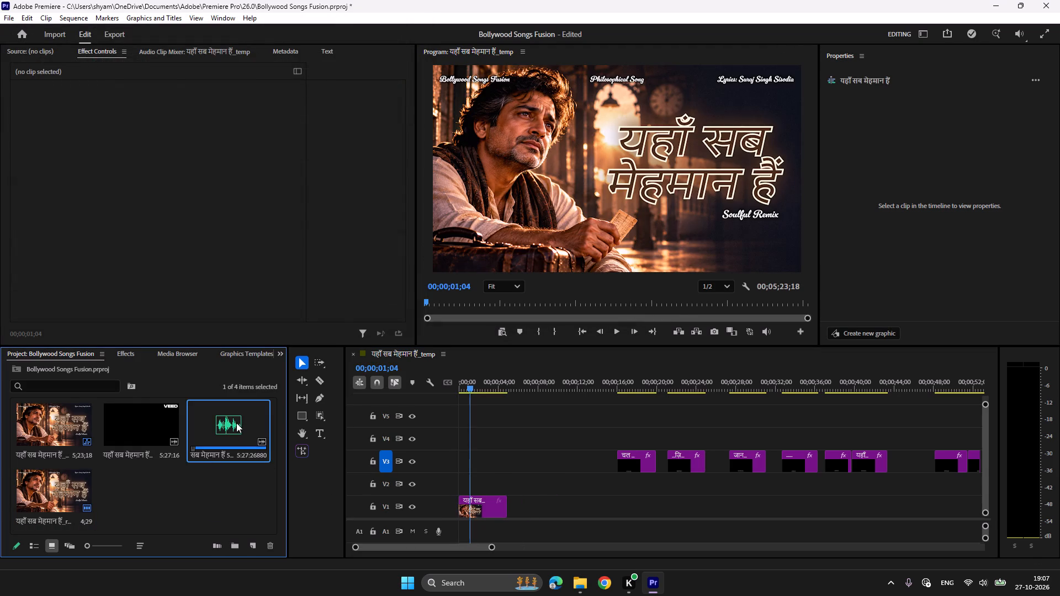
drag(234, 421, 449, 527)
Place only the video part of यहाँ सब मेहमान हैं.mp4 on V2 at the start of the sequence.
double_click(119, 419)
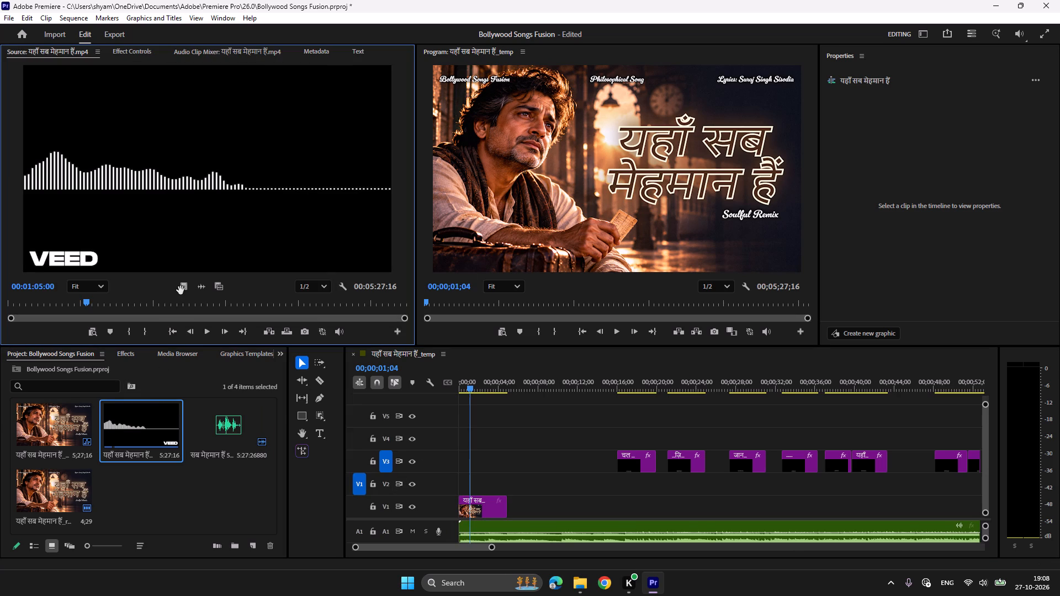
drag(182, 286, 447, 477)
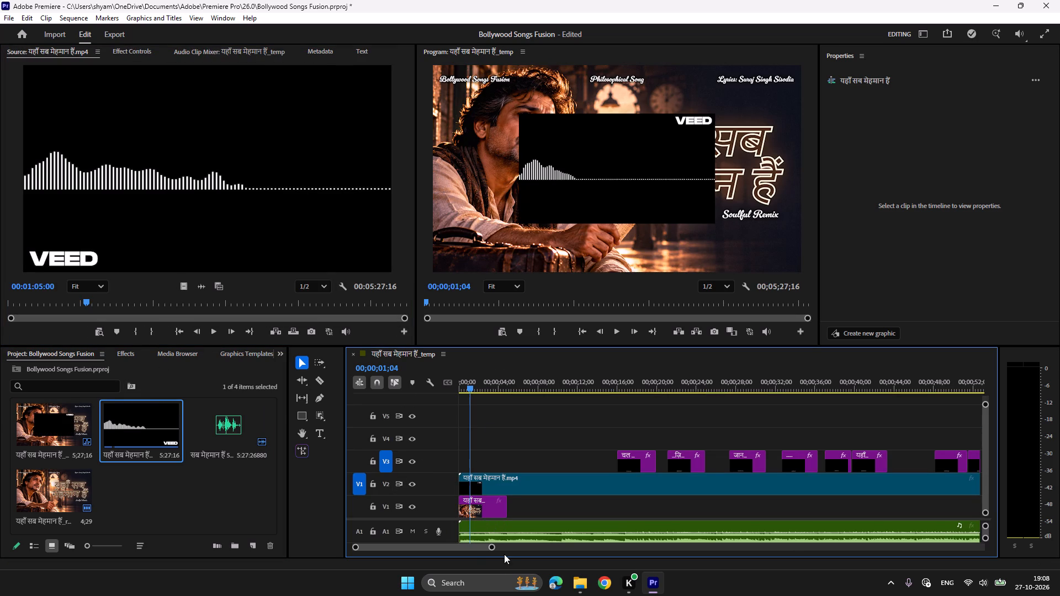
Extend the remix image on V1 to end together with the waveform video and song audio.
drag(491, 547, 559, 554)
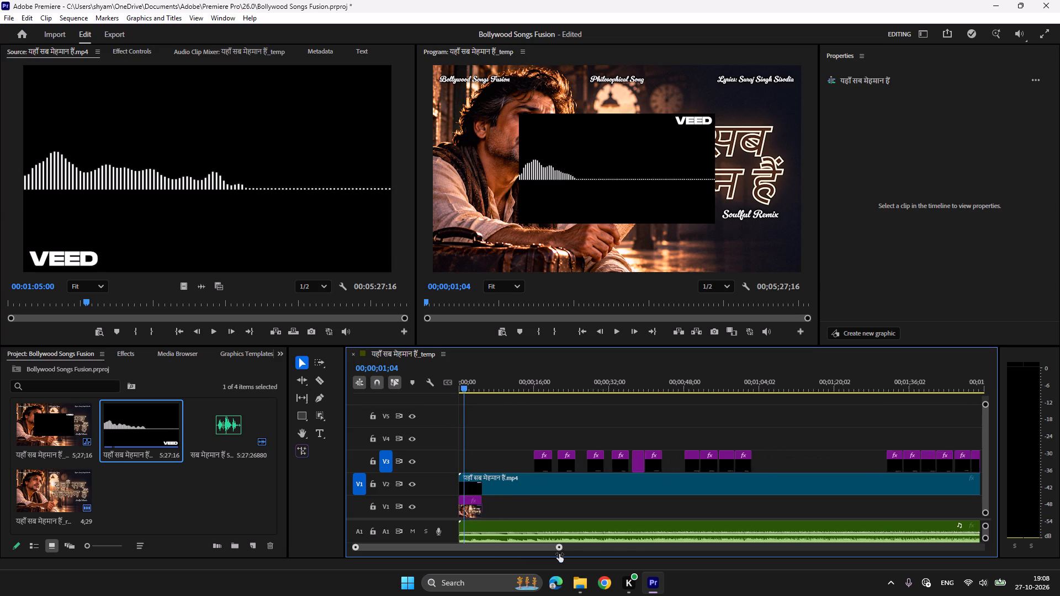
drag(559, 554, 761, 556)
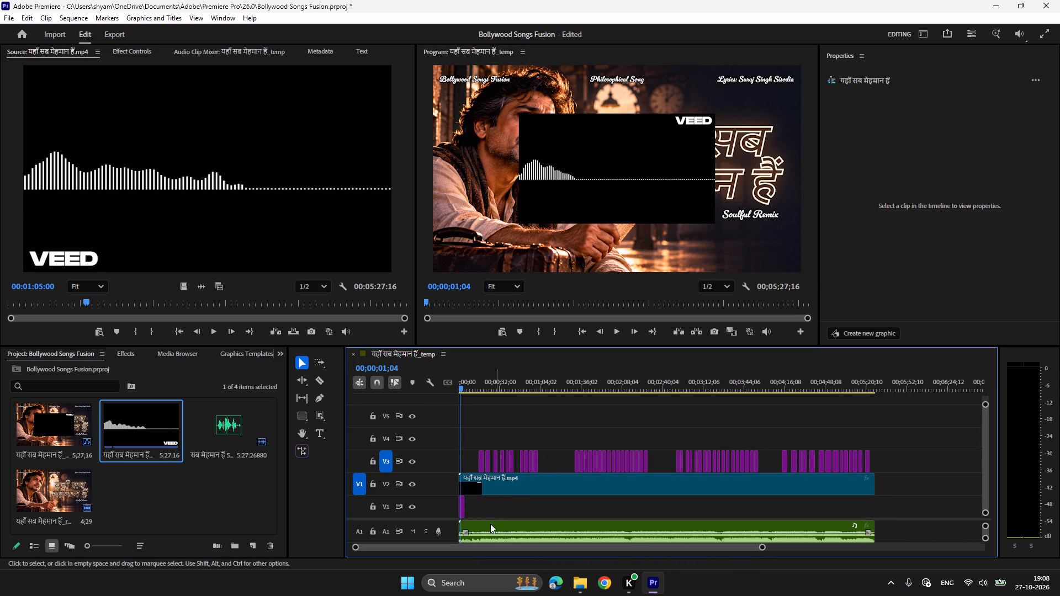
drag(468, 505, 864, 513)
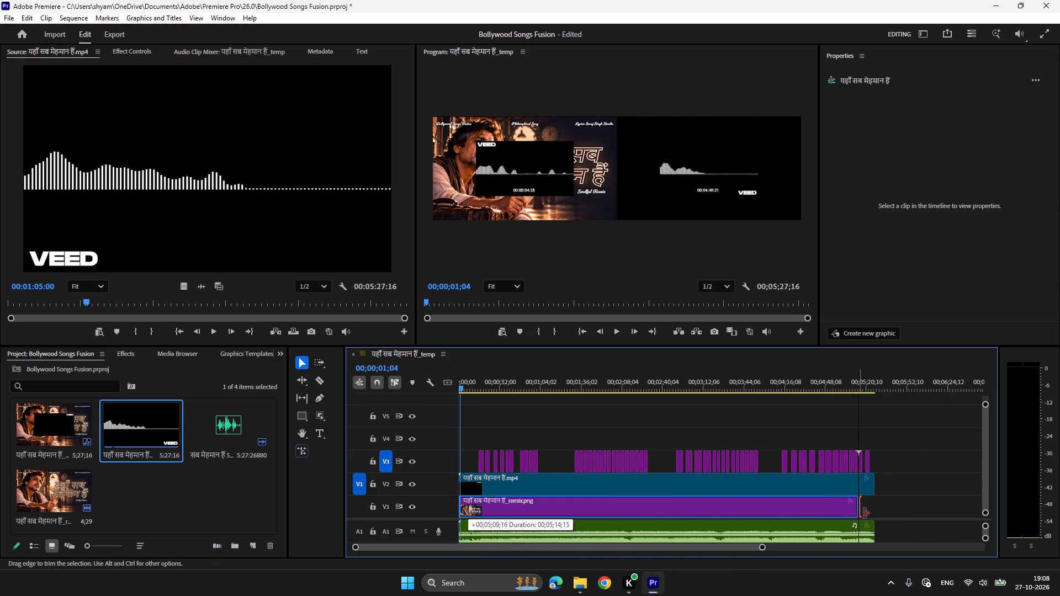
drag(864, 513, 877, 511)
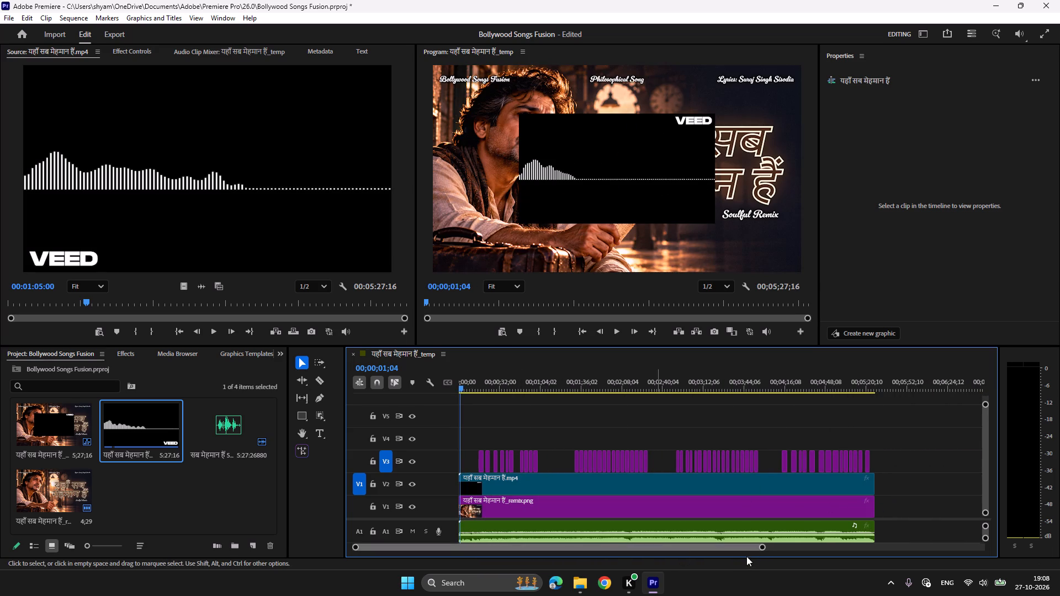
Scale the waveform video clip on V2 to fill the frame.
drag(763, 549, 551, 547)
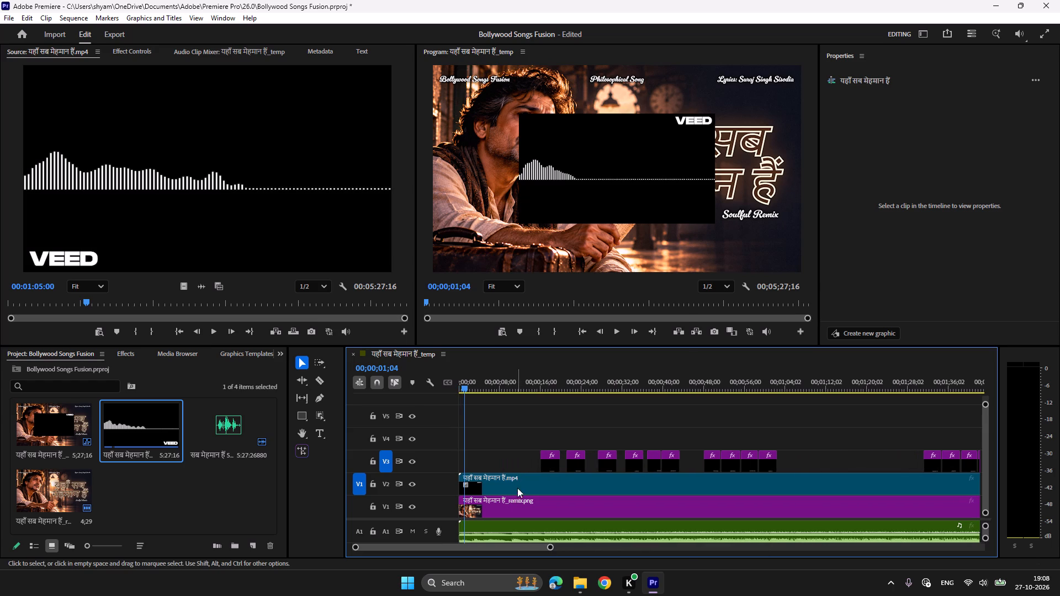
right_click(520, 483)
click(551, 460)
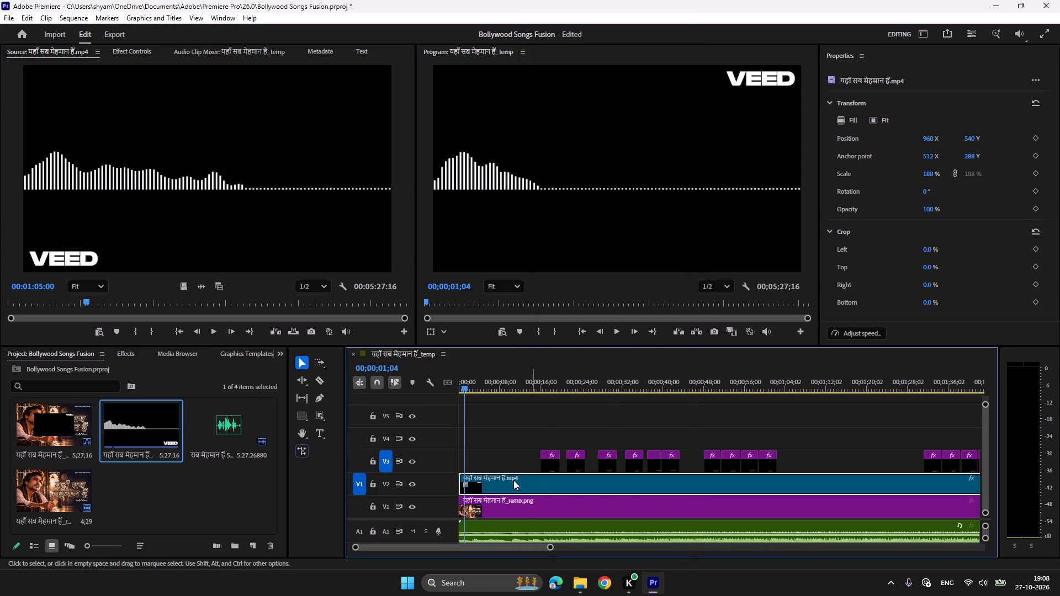
Crop the waveform video clip on V2 by 40% at the top and 40% at the bottom.
click(122, 45)
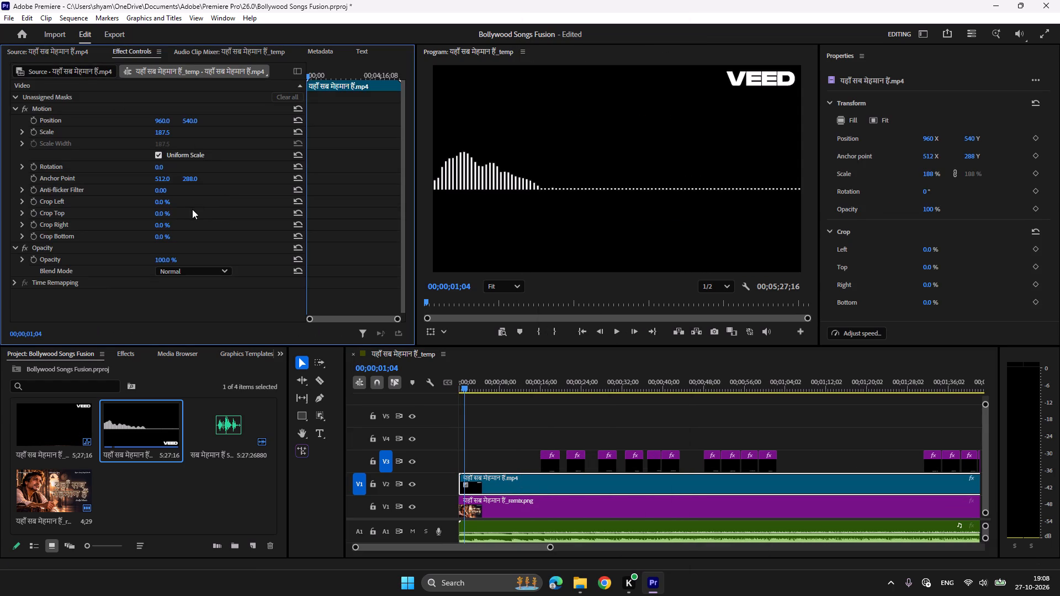
click(161, 214)
text(40)
key(Return)
click(162, 237)
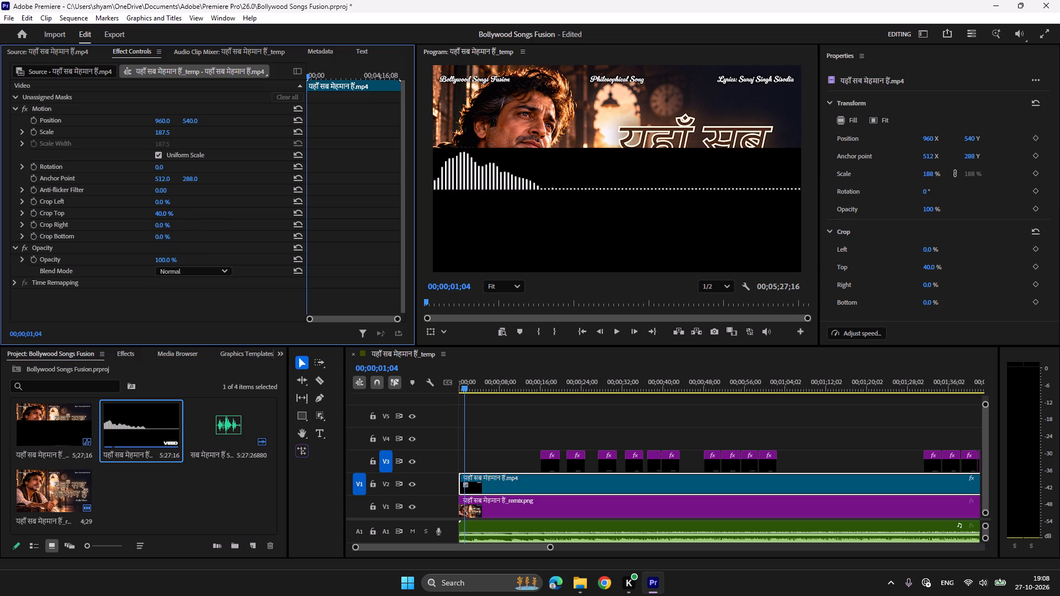
text(40)
key(Return)
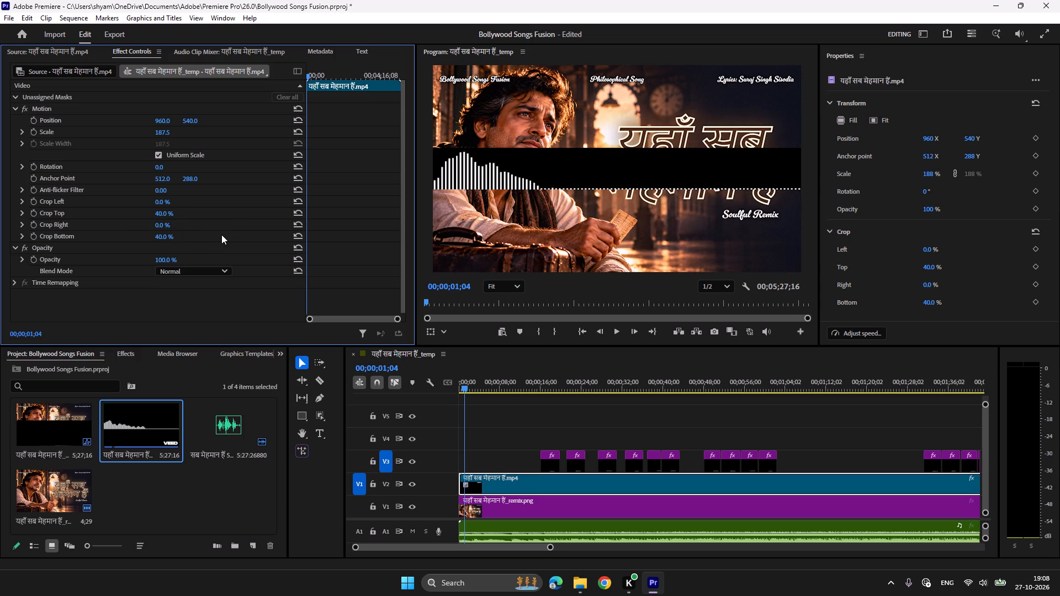
Set the vertical position of the waveform clip on V2 to 972, keeping its horizontal position.
click(192, 122)
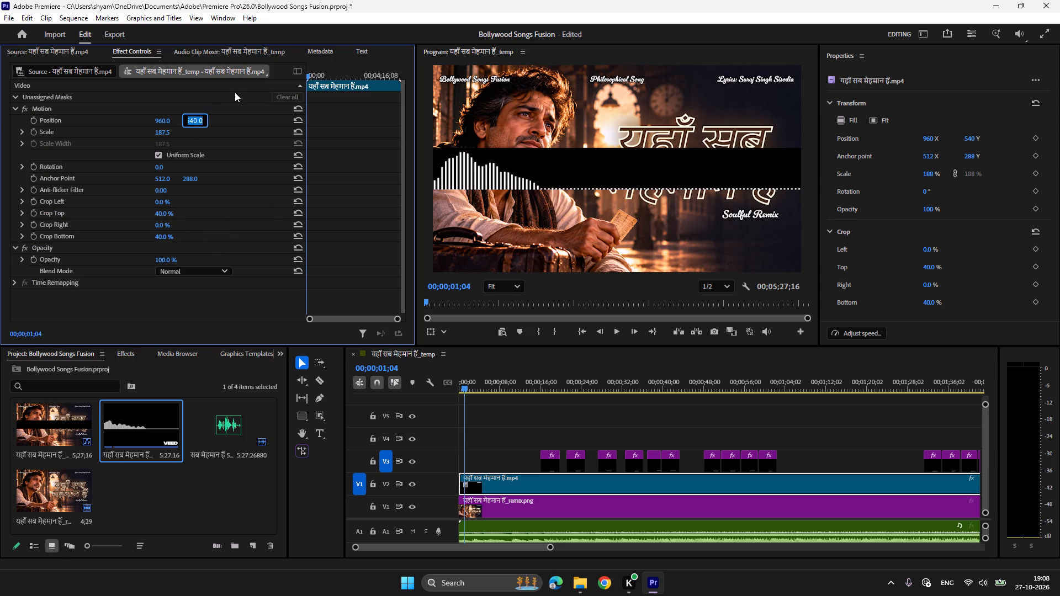
text(97)
key(2)
key(Return)
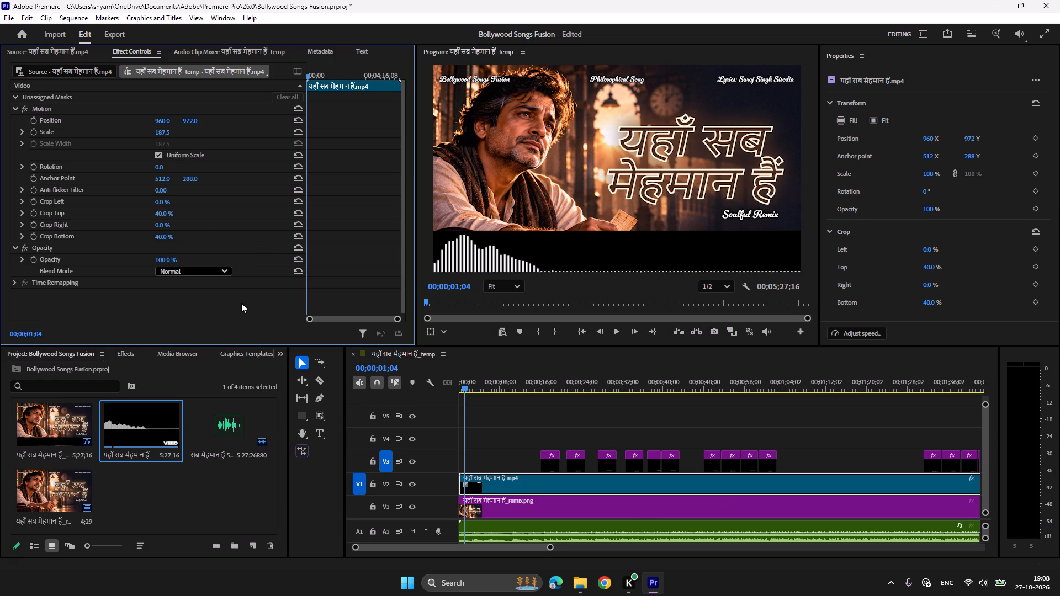
Apply the Luma Key video effect to the waveform clip on V2 and play back a short stretch to check it.
click(119, 349)
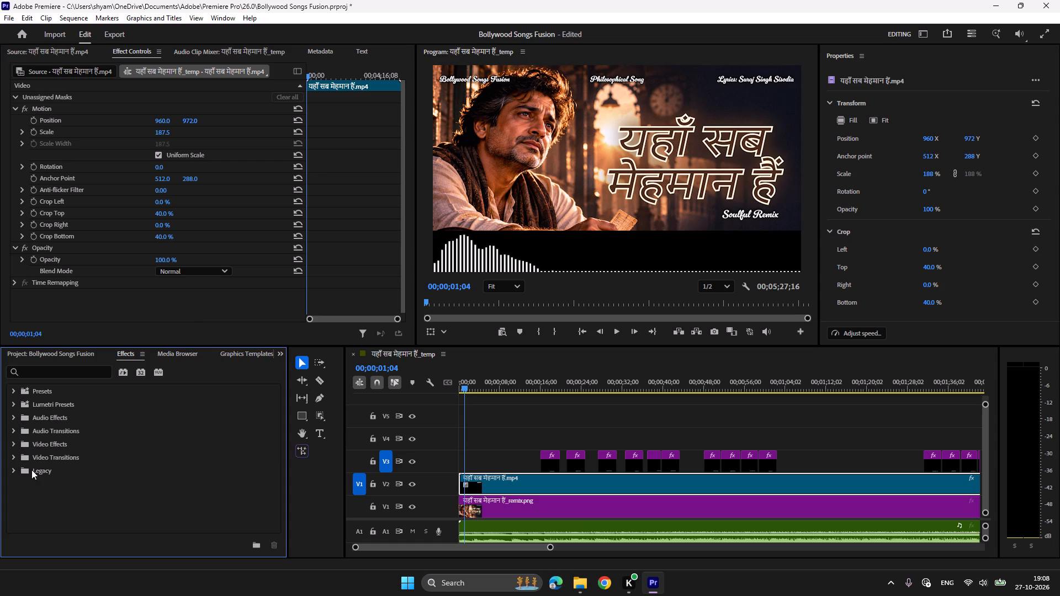
click(13, 445)
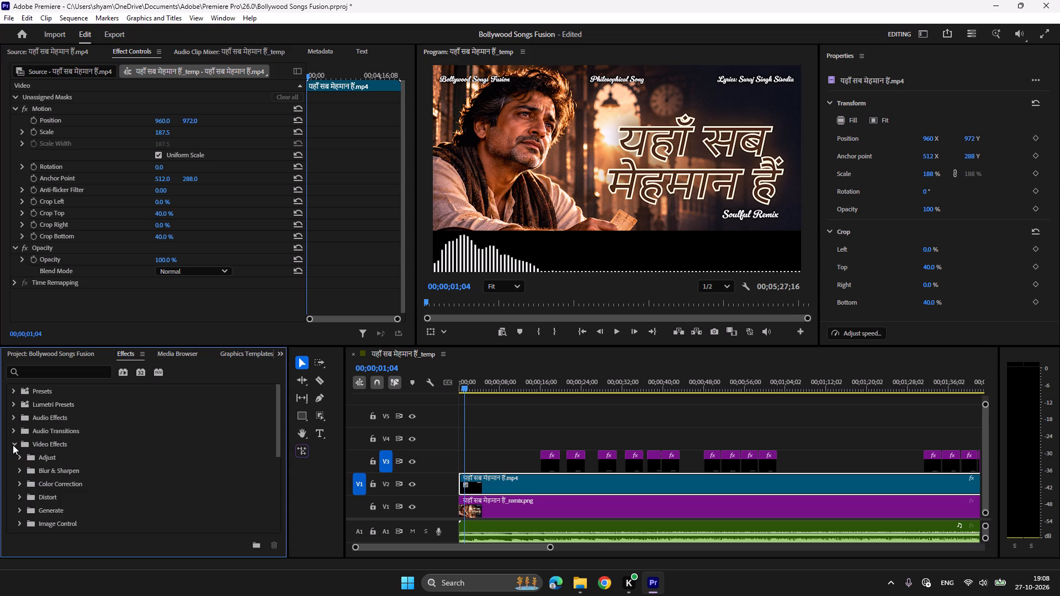
scroll(65, 475, down, 6)
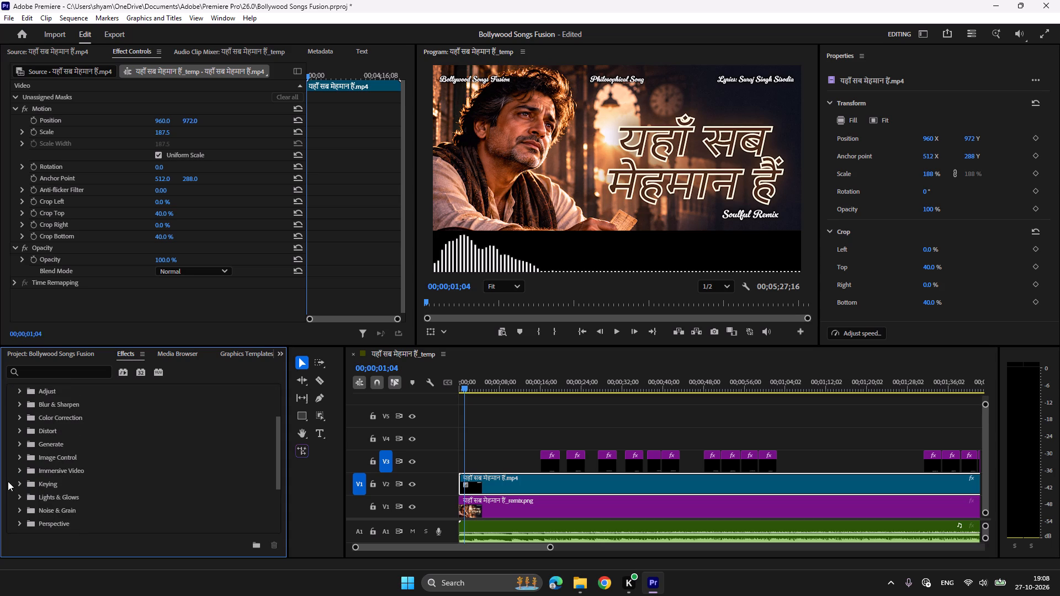
click(17, 480)
scroll(166, 489, down, 5)
double_click(62, 481)
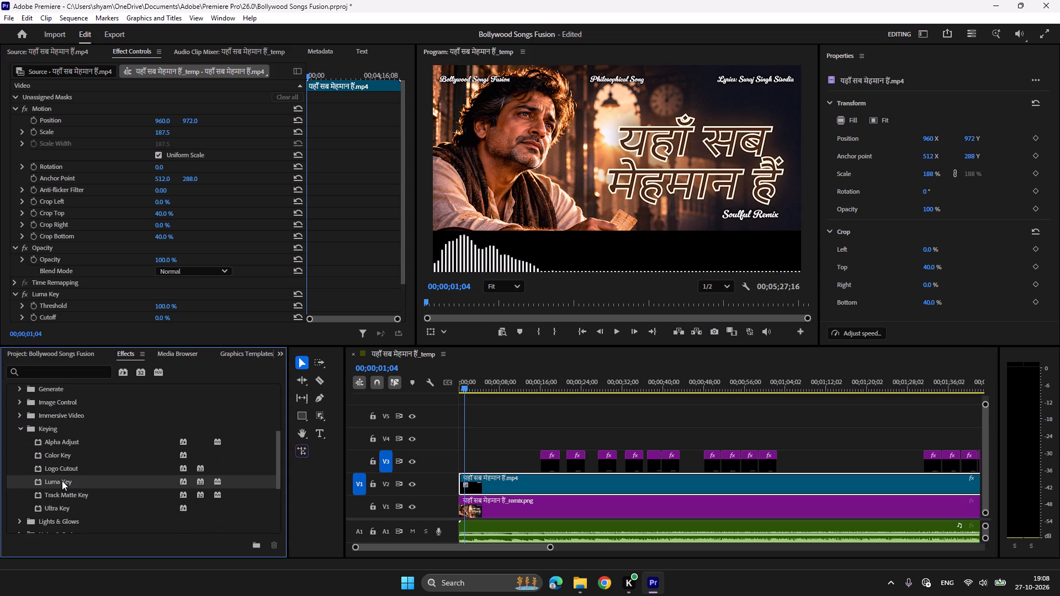
click(23, 428)
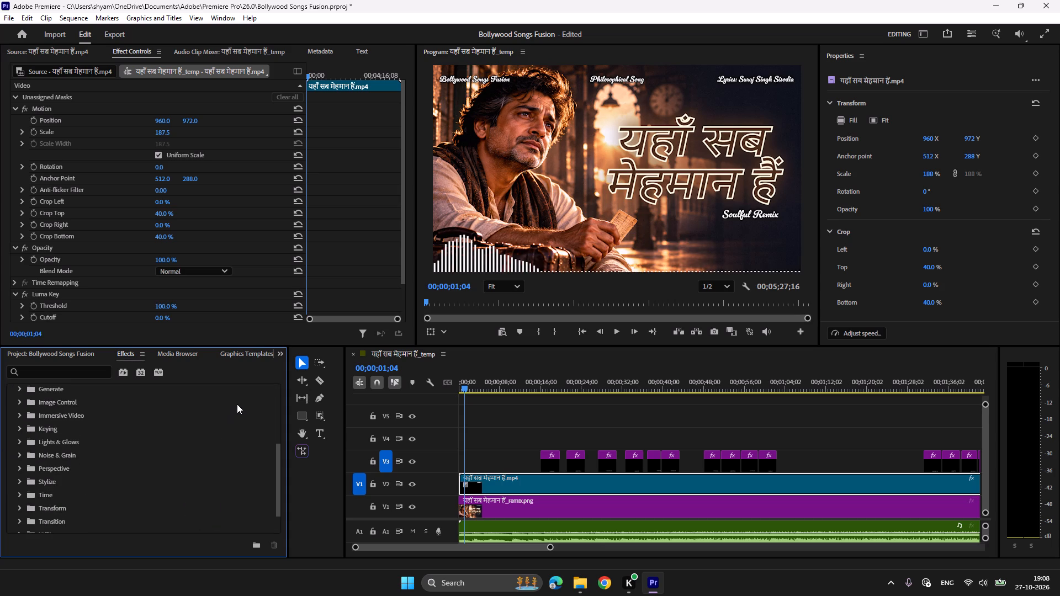
key(space)
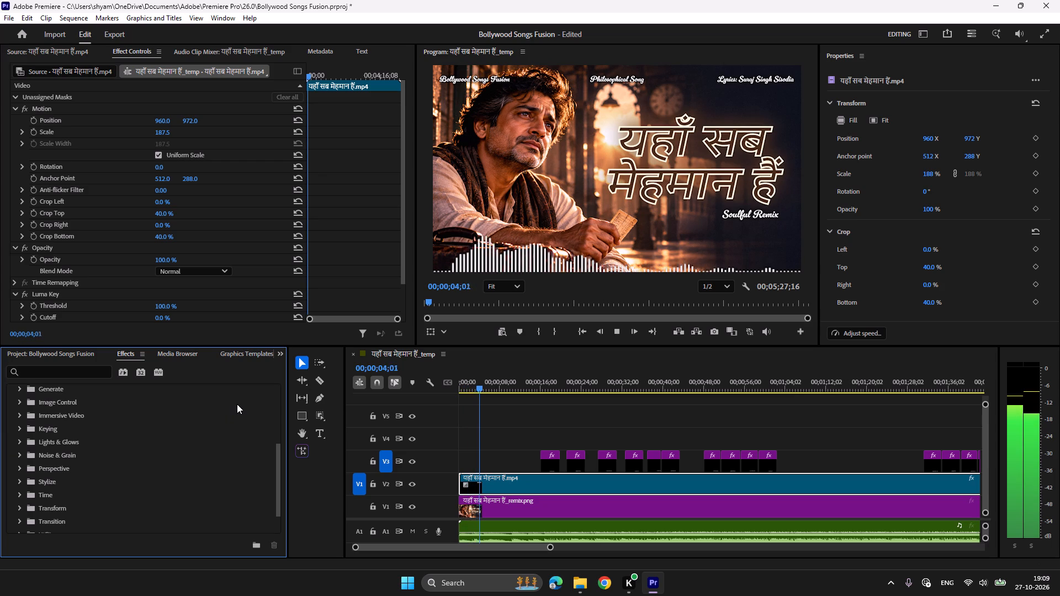
key(space)
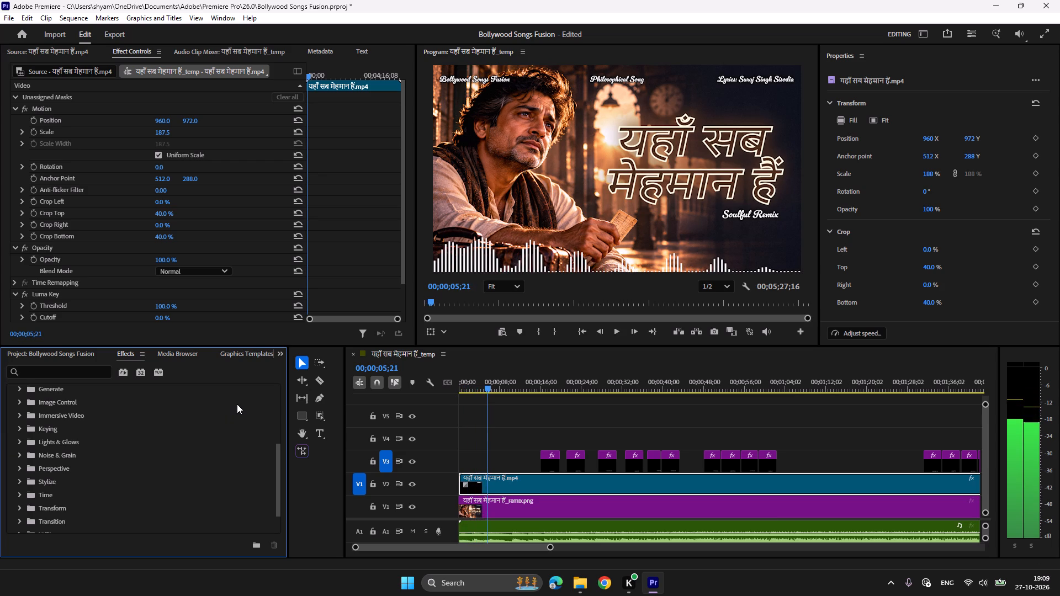
Save the project.
key(ctrl+s)
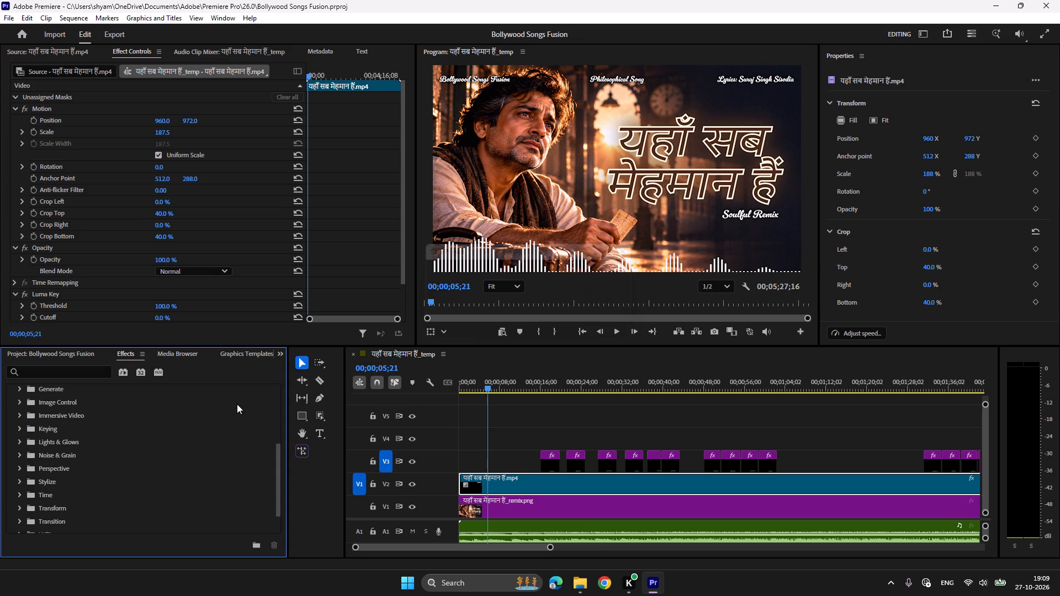
Lock tracks V2, V1 and A1.
click(375, 482)
click(373, 510)
click(373, 526)
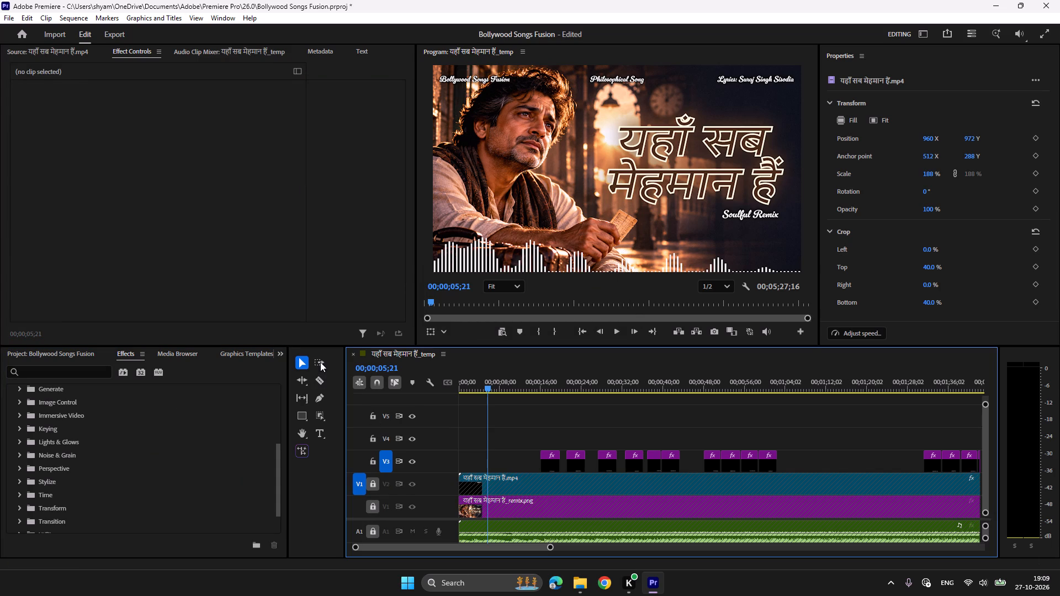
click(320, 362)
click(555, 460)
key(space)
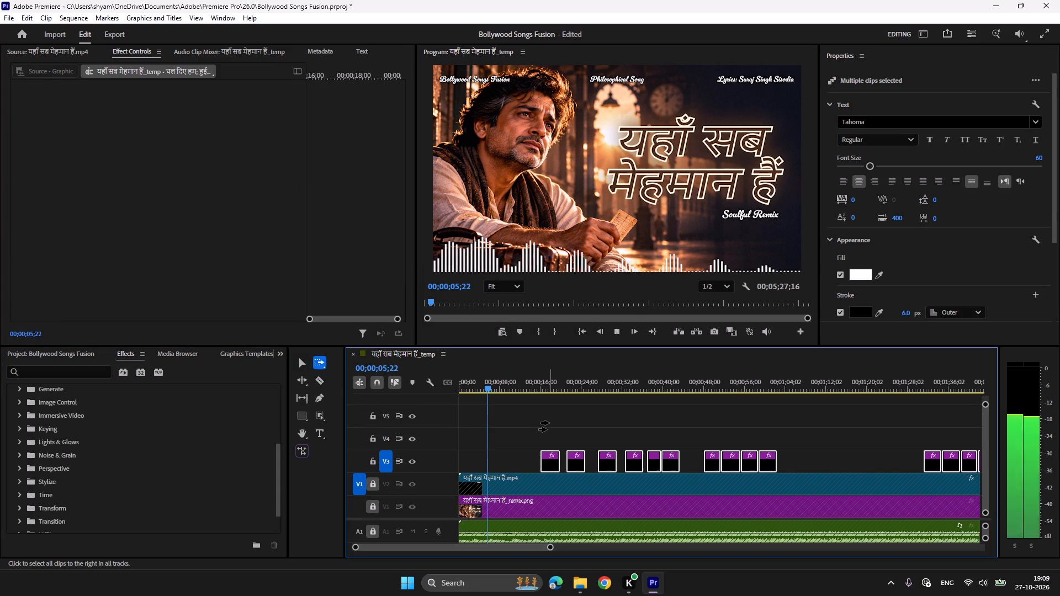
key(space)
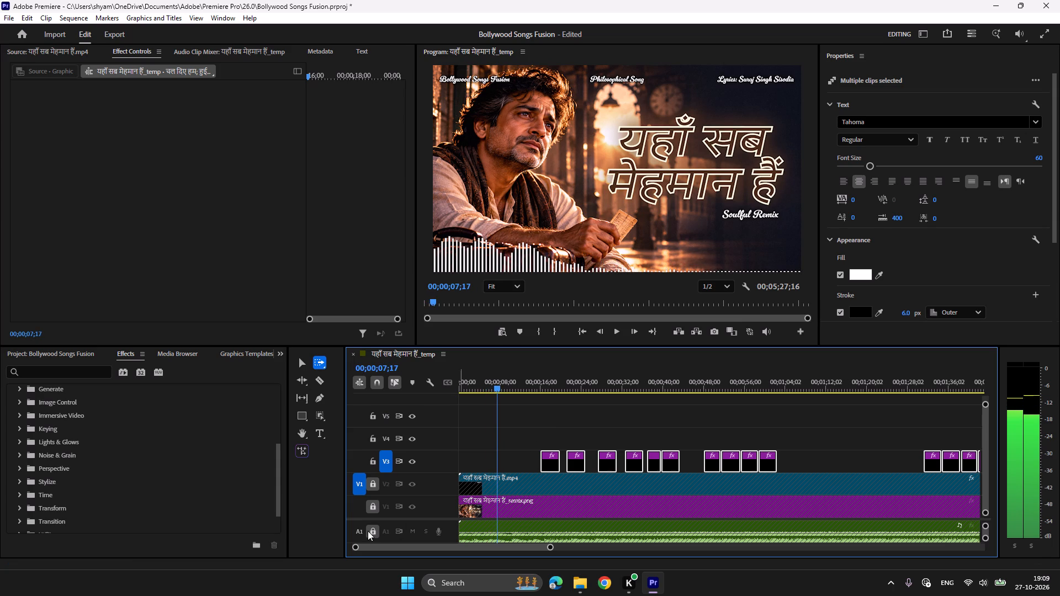
Unlock A1 and set the song audio clip's volume to 5 dB.
click(368, 531)
click(585, 524)
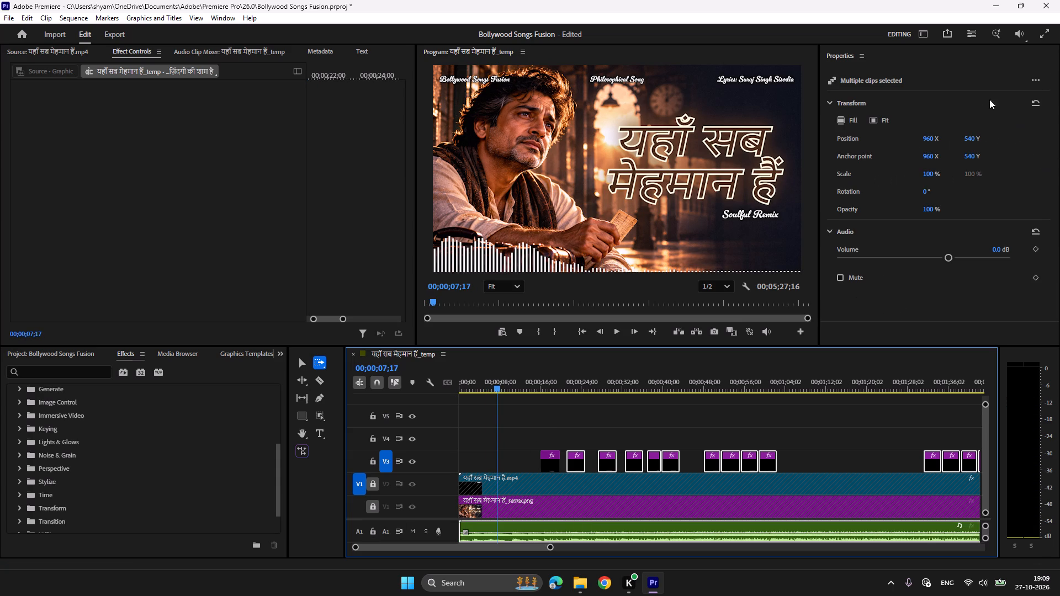
scroll(1021, 206, down, 1)
scroll(1021, 206, up, 1)
scroll(1021, 206, down, 1)
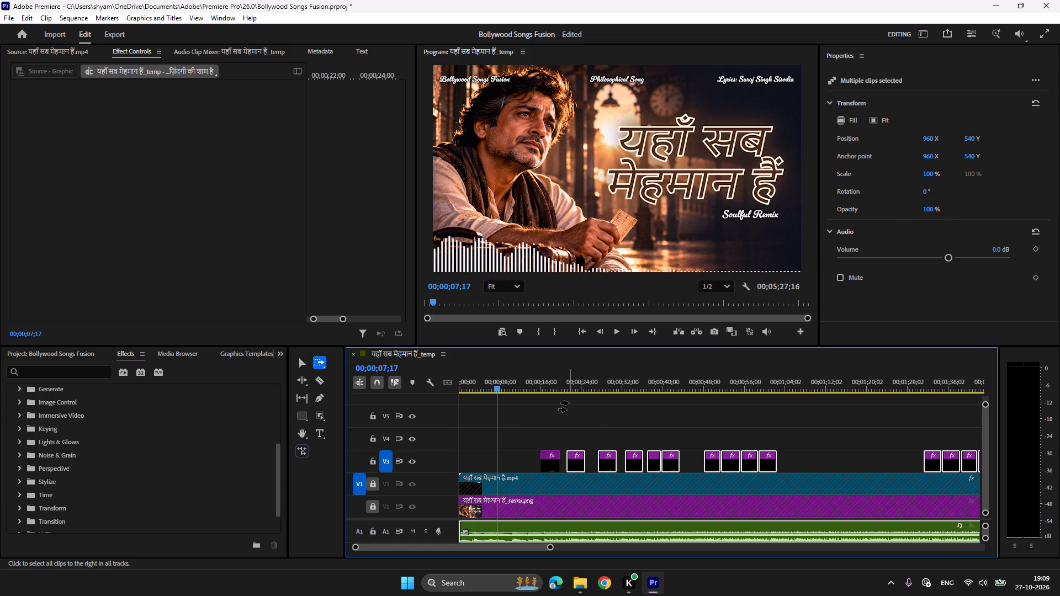
click(303, 361)
click(570, 423)
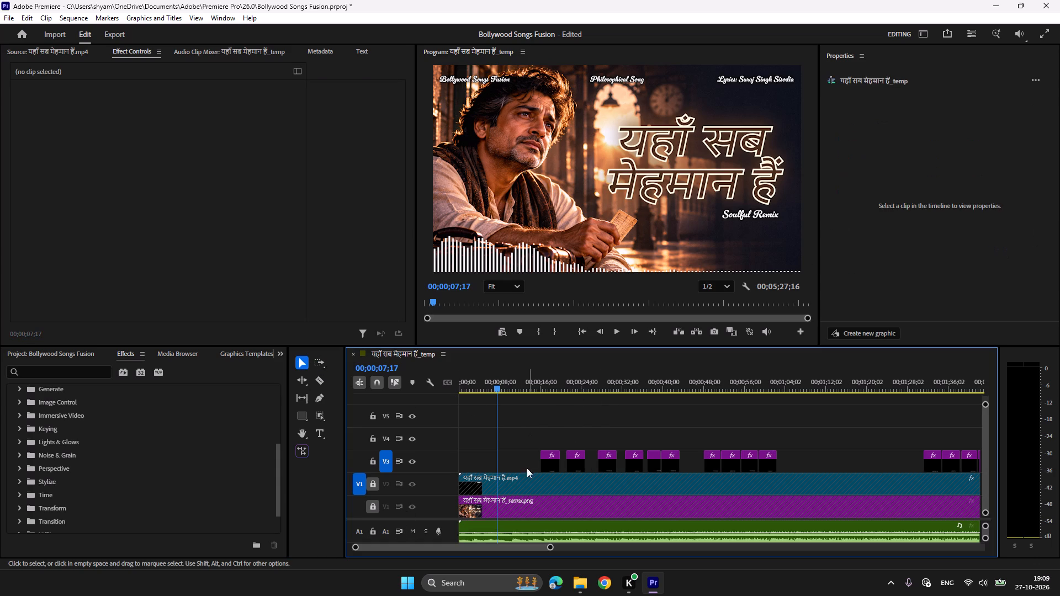
click(531, 522)
click(997, 119)
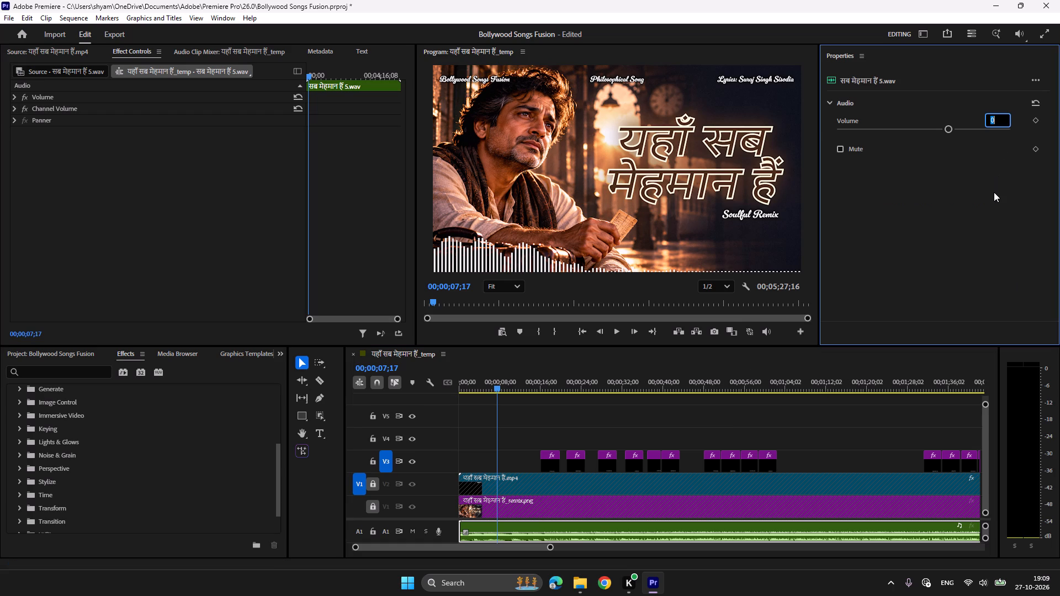
key(5)
key(Return)
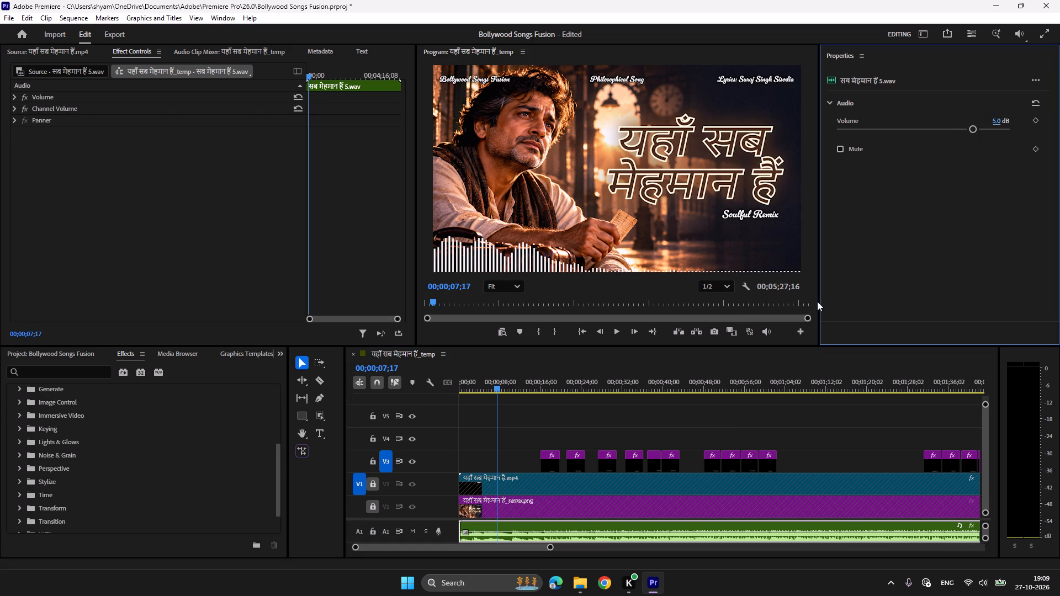
Lock track A1 again and play the song's opening to check the new volume.
click(475, 391)
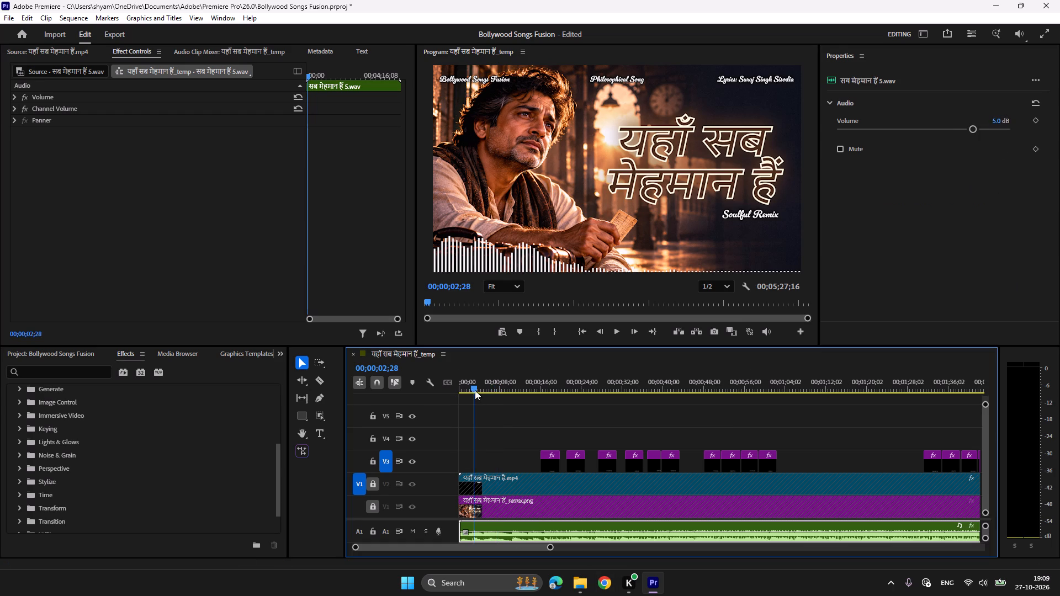
click(374, 529)
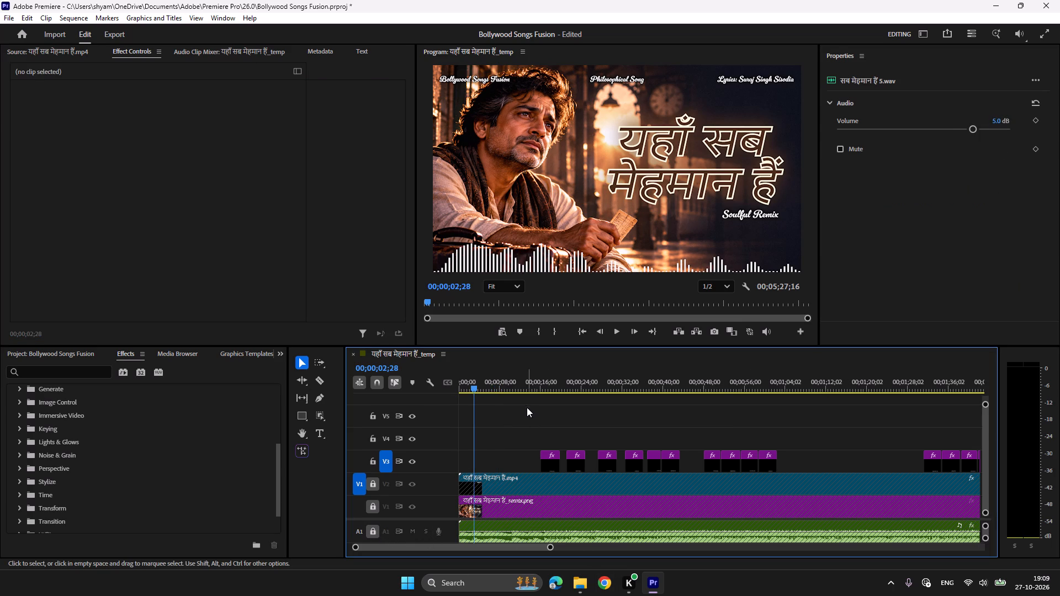
key(space)
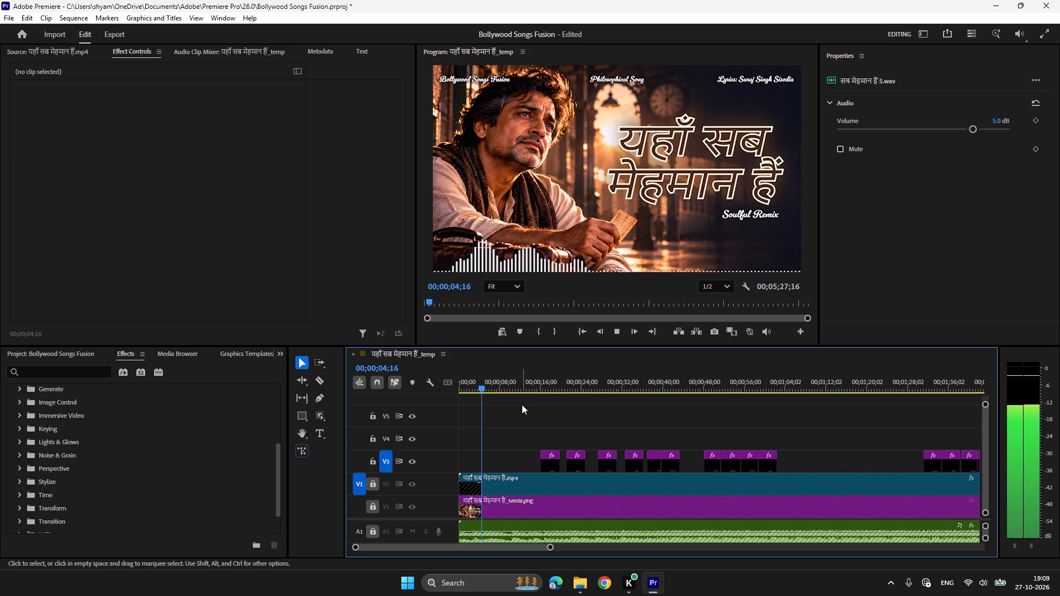
key(space)
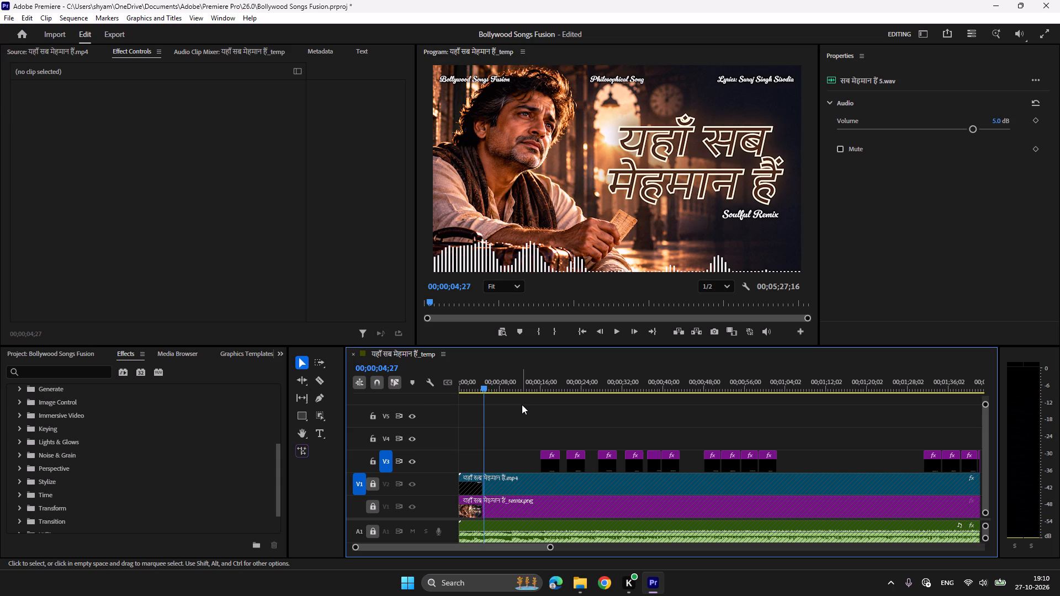
Select all lyric graphics on V3 from the first one onward while listening to the song's intro for the vocal entry.
click(320, 359)
key(space)
click(558, 455)
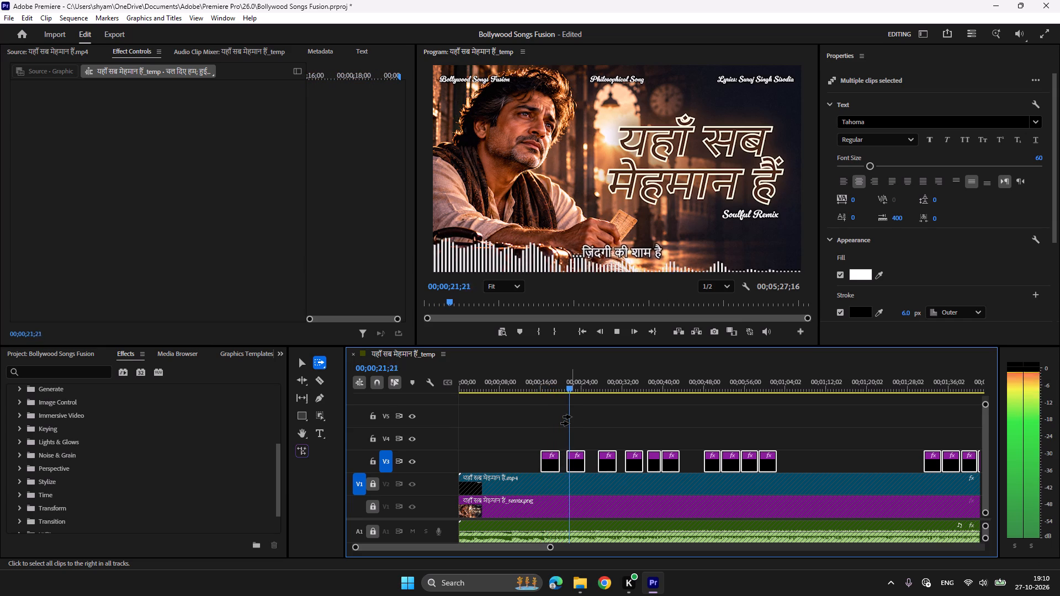
key(space)
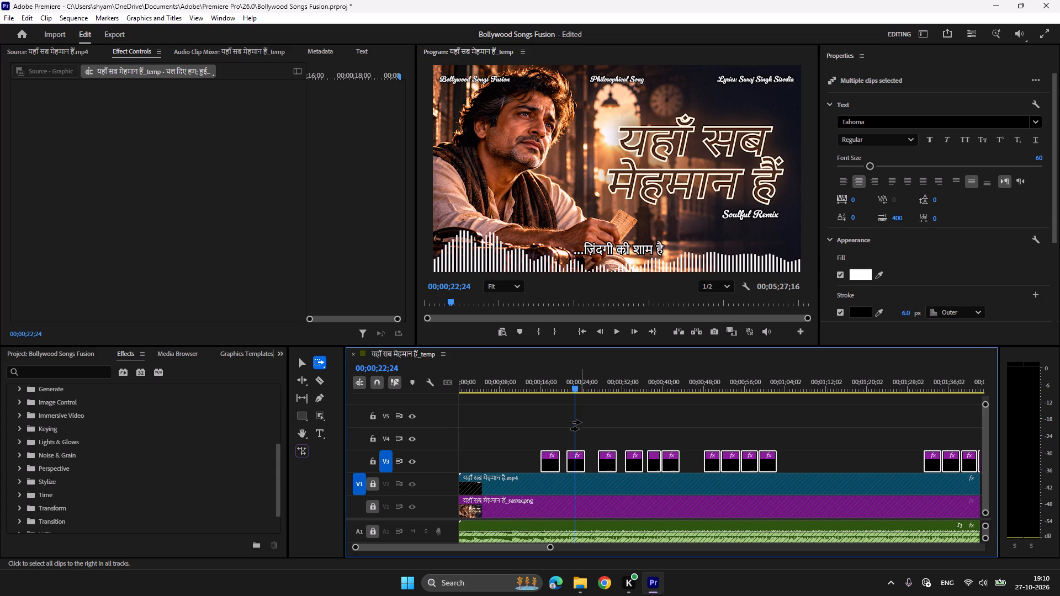
click(533, 382)
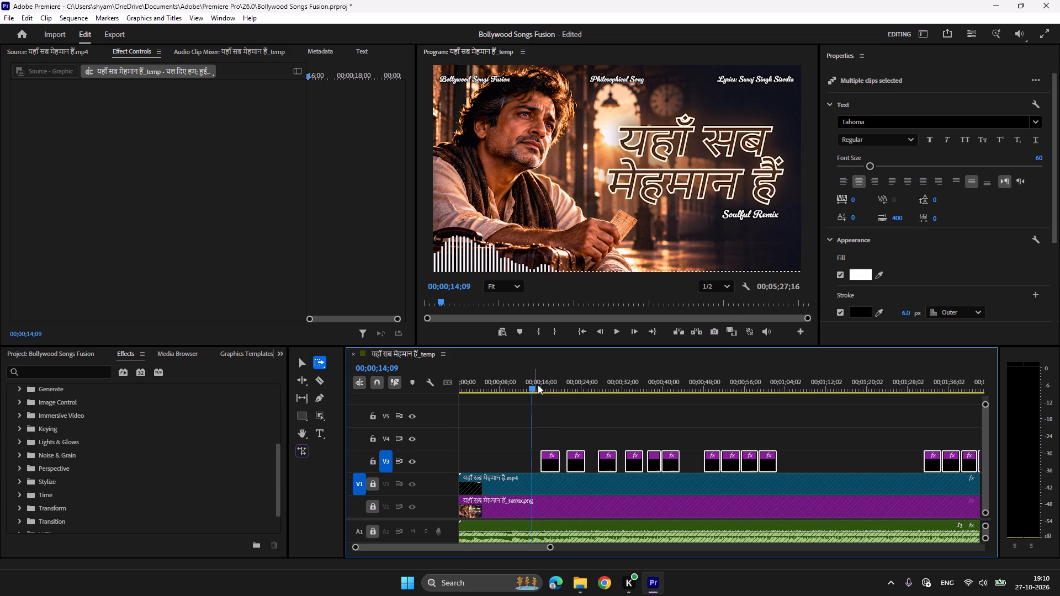
click(529, 384)
key(space)
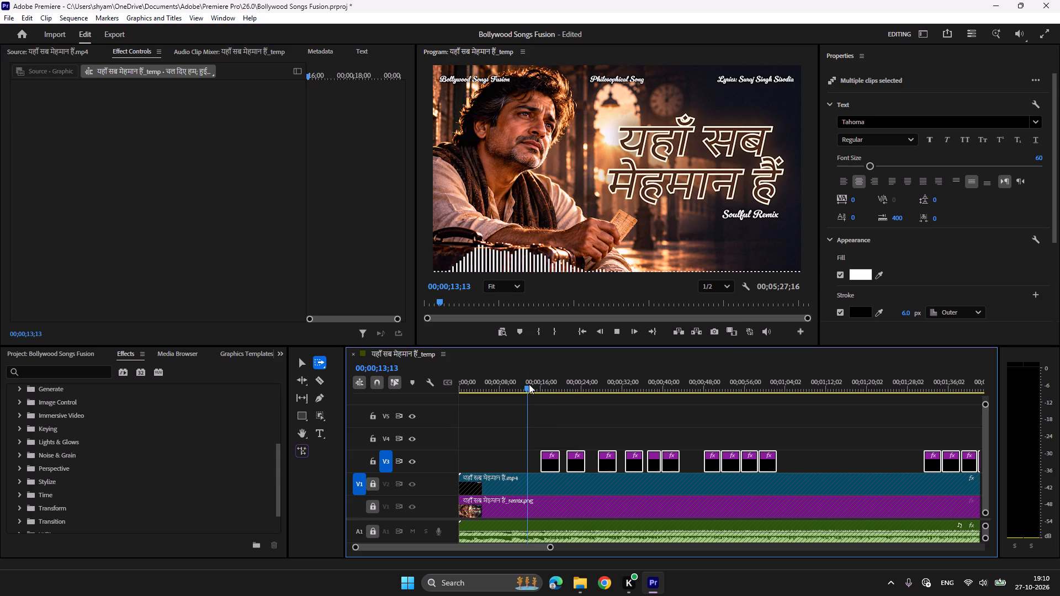
key(space)
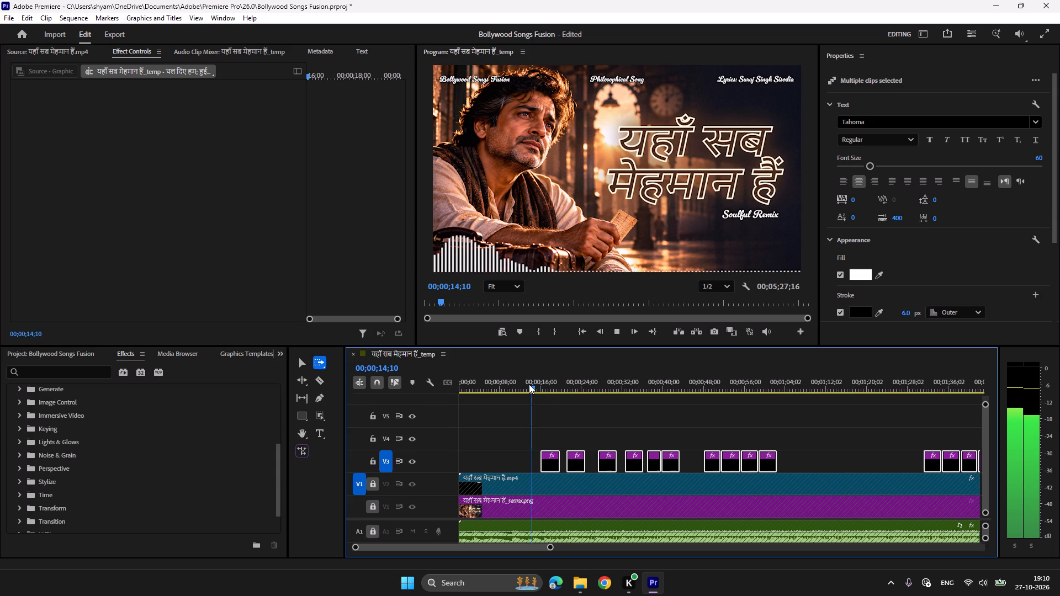
Save the project.
key(ctrl+s)
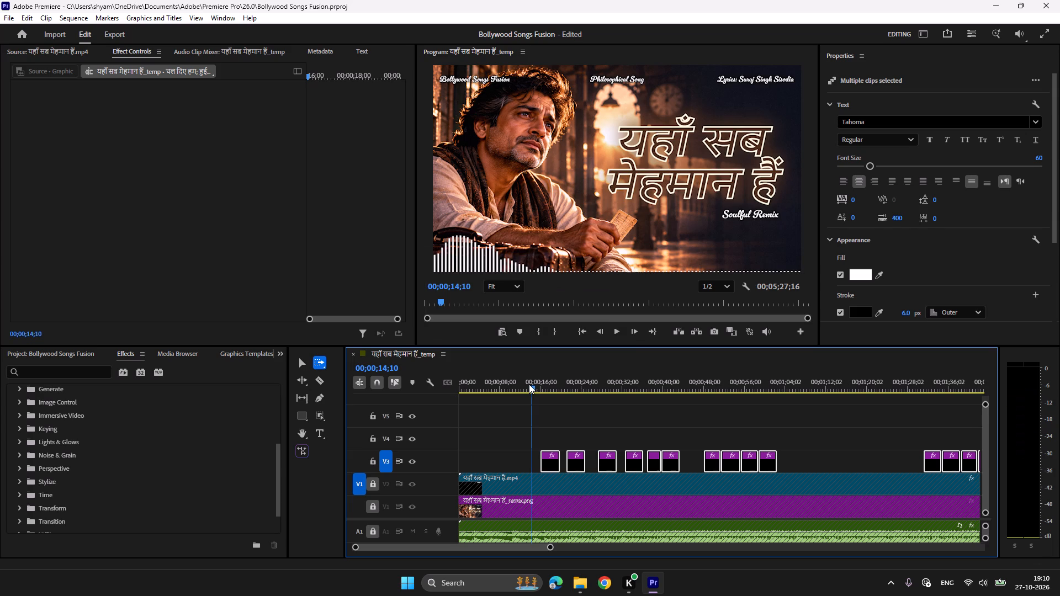
Find the vocal entry by ear and shift all selected V3 lyric graphics so the first one starts at 00;00;22;06.
key(space)
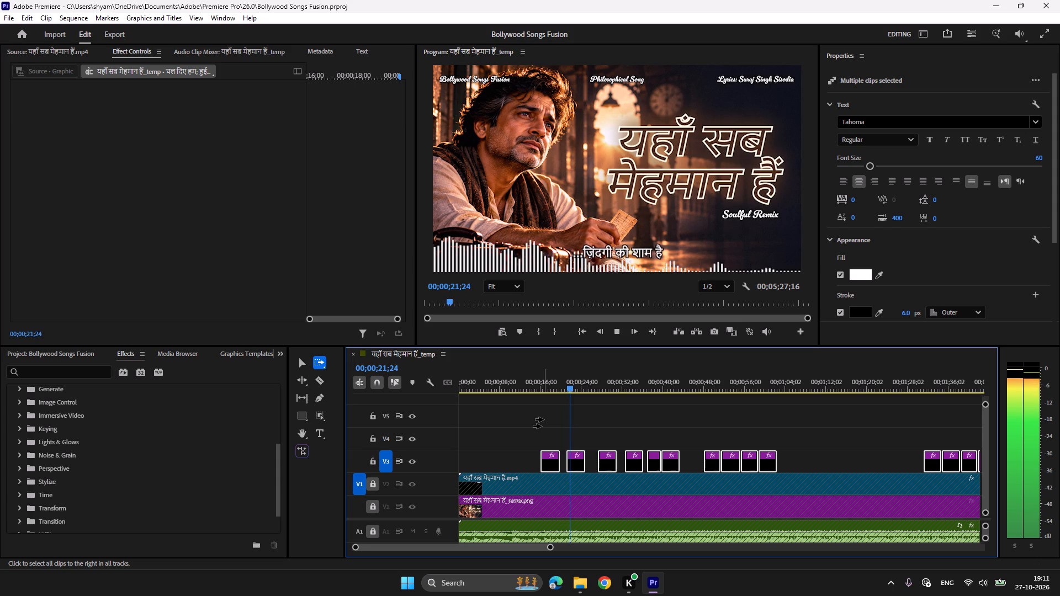
key(space)
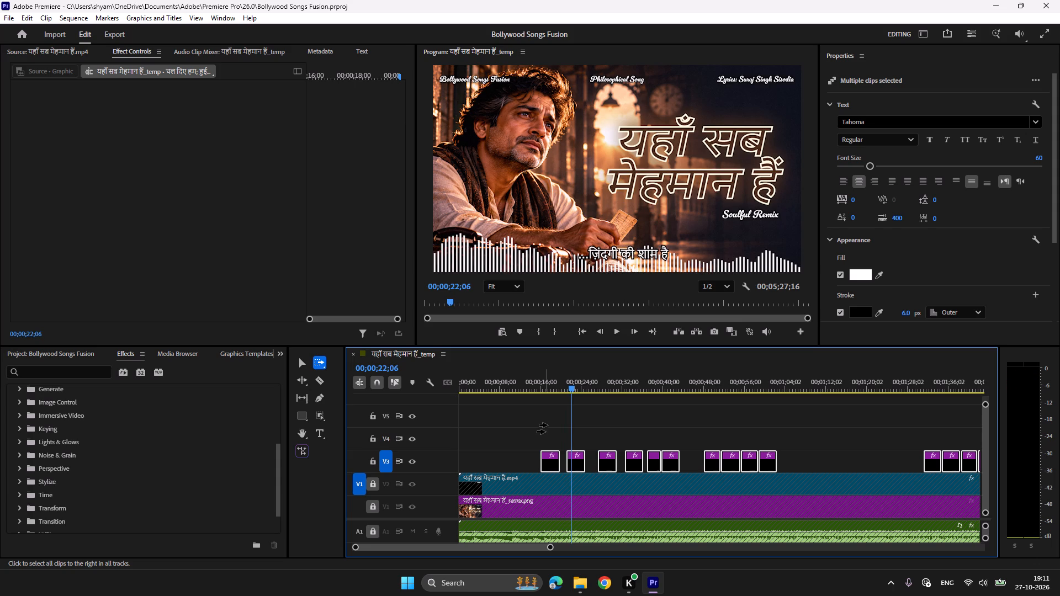
click(564, 379)
click(557, 381)
key(space)
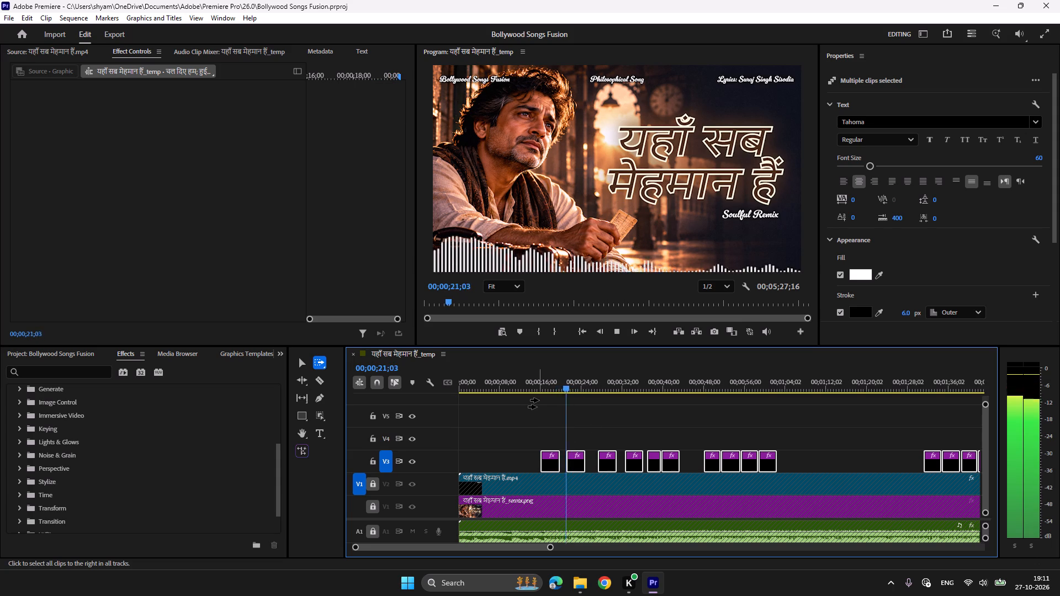
key(space)
key(space)
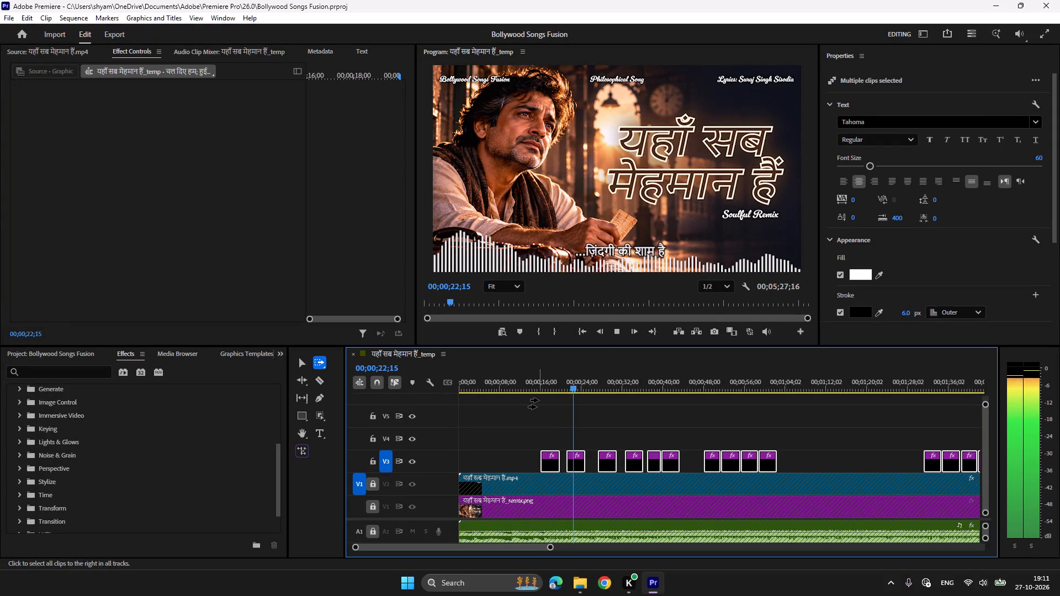
key(space)
click(568, 383)
key(space)
key(space)
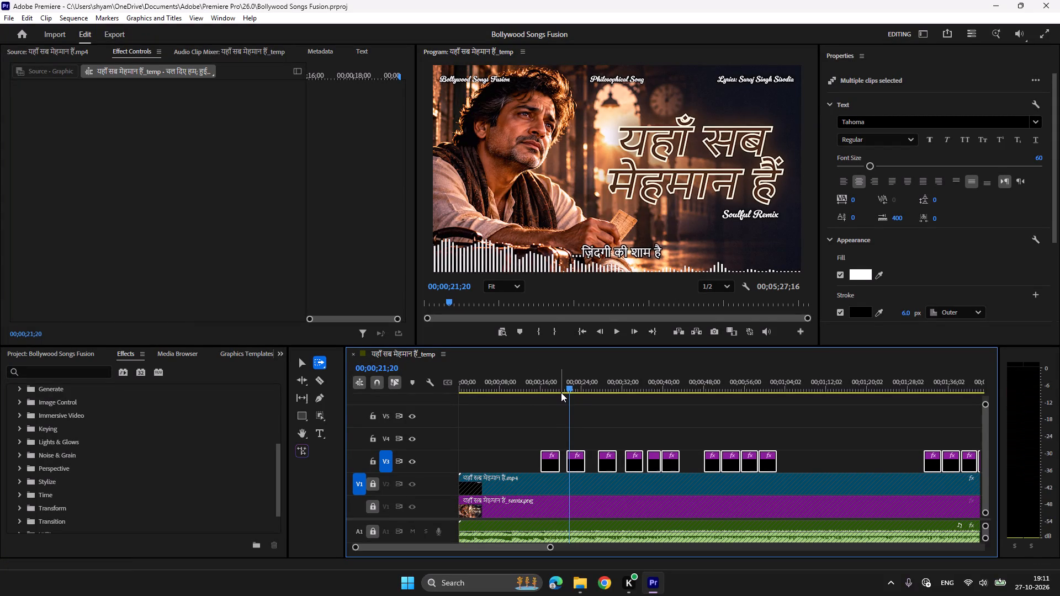
key(space)
key(space)
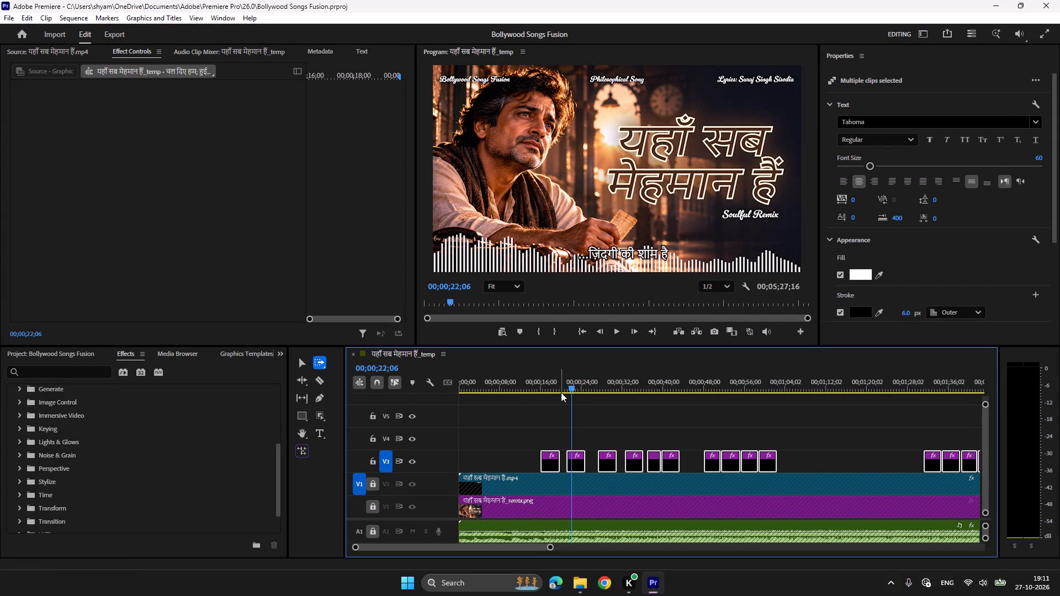
drag(556, 459, 586, 457)
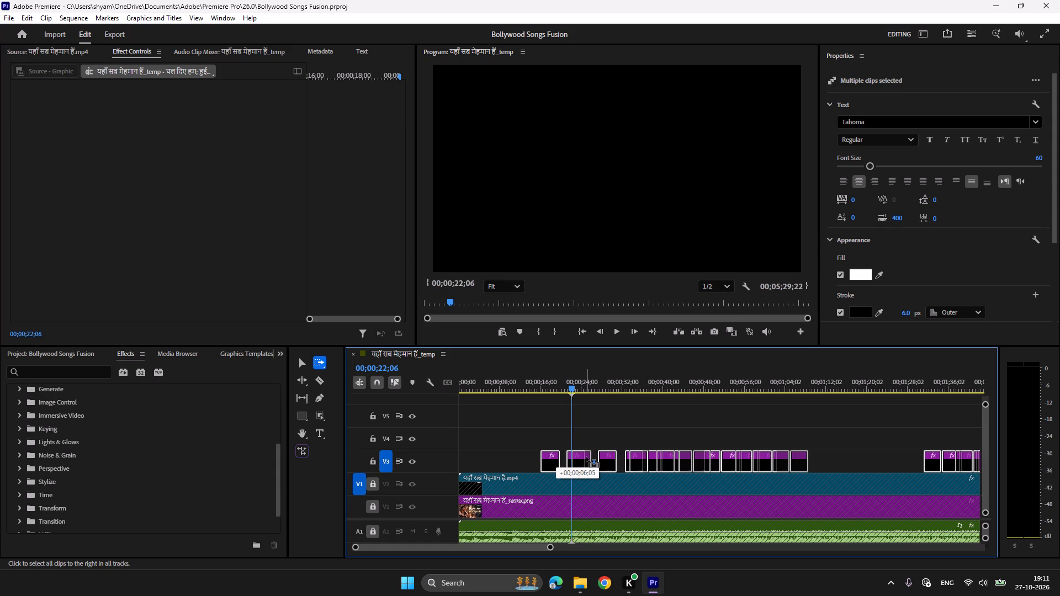
drag(586, 457, 590, 457)
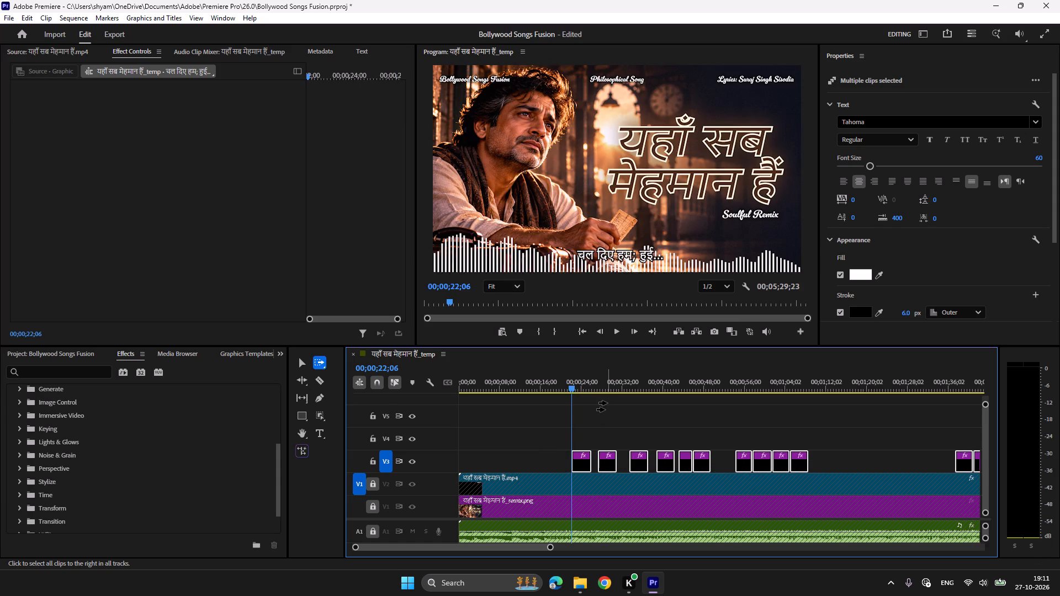
Play the opening lyric lines repeatedly to check the shifted graphics' timing against the vocals.
key(space)
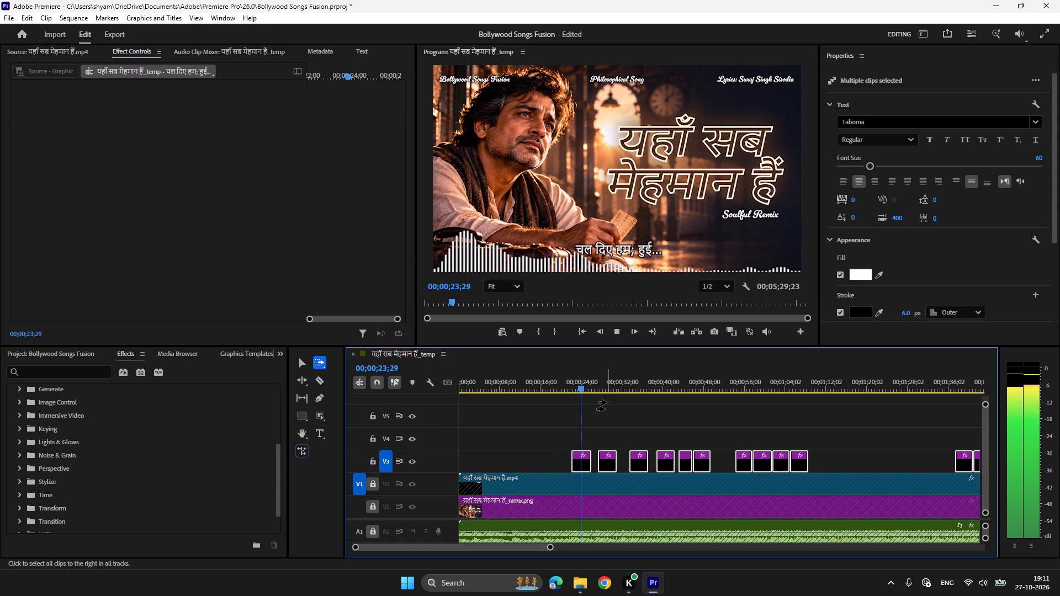
key(space)
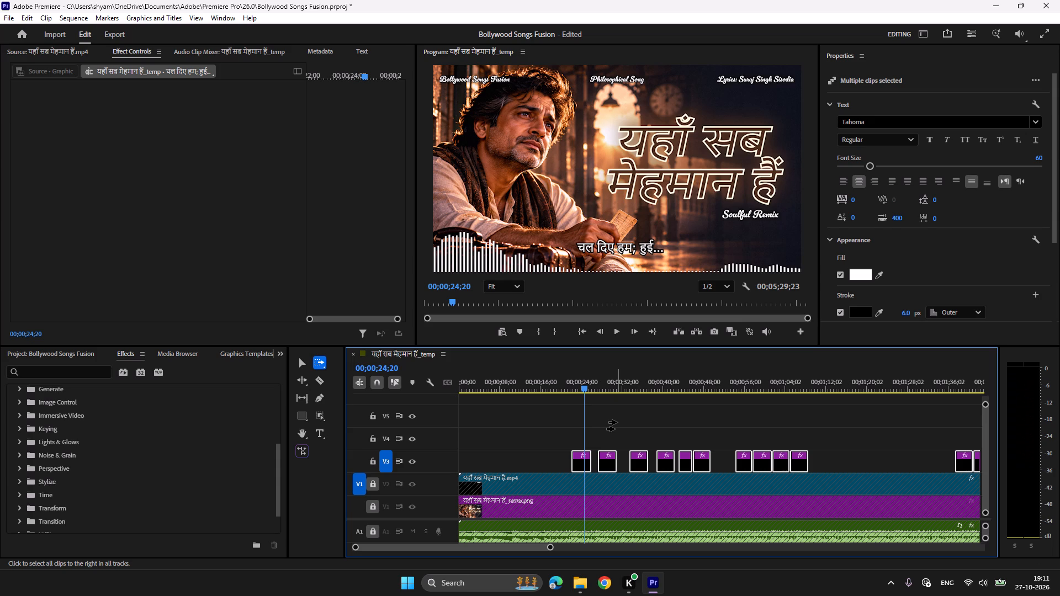
key(space)
key(space)
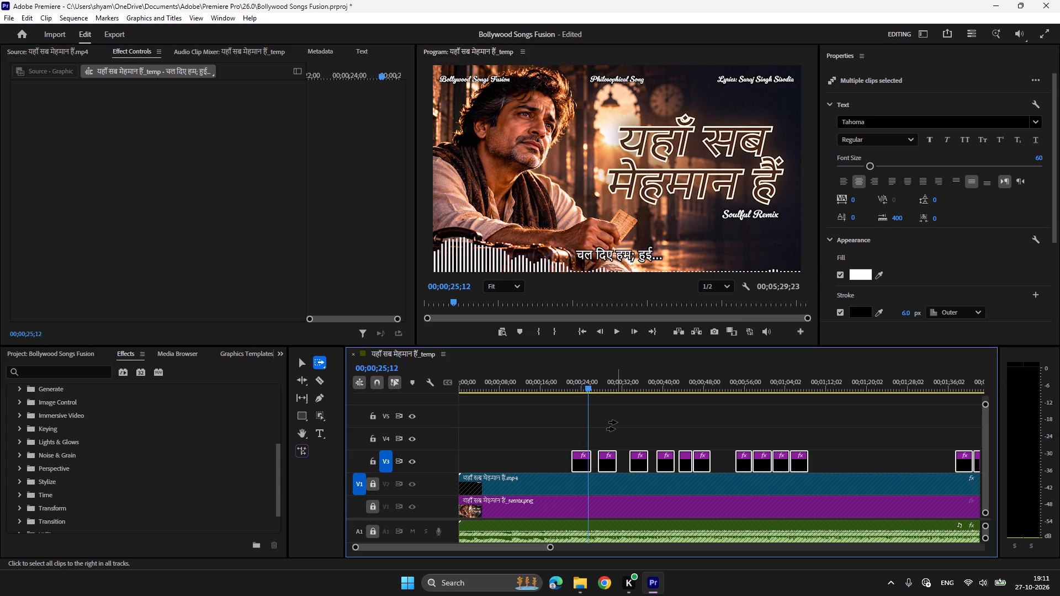
click(573, 380)
key(space)
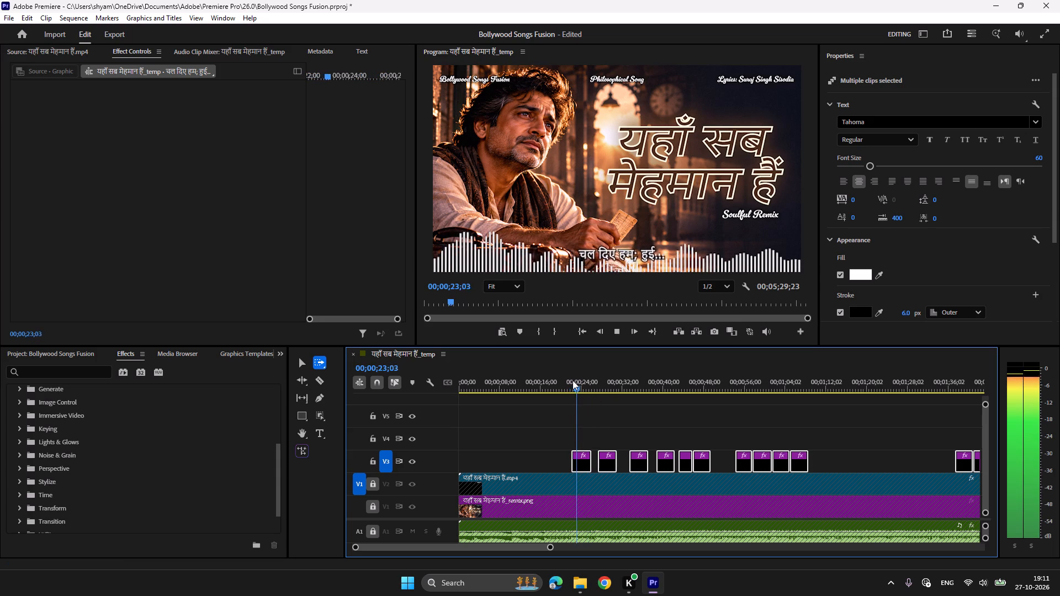
key(space)
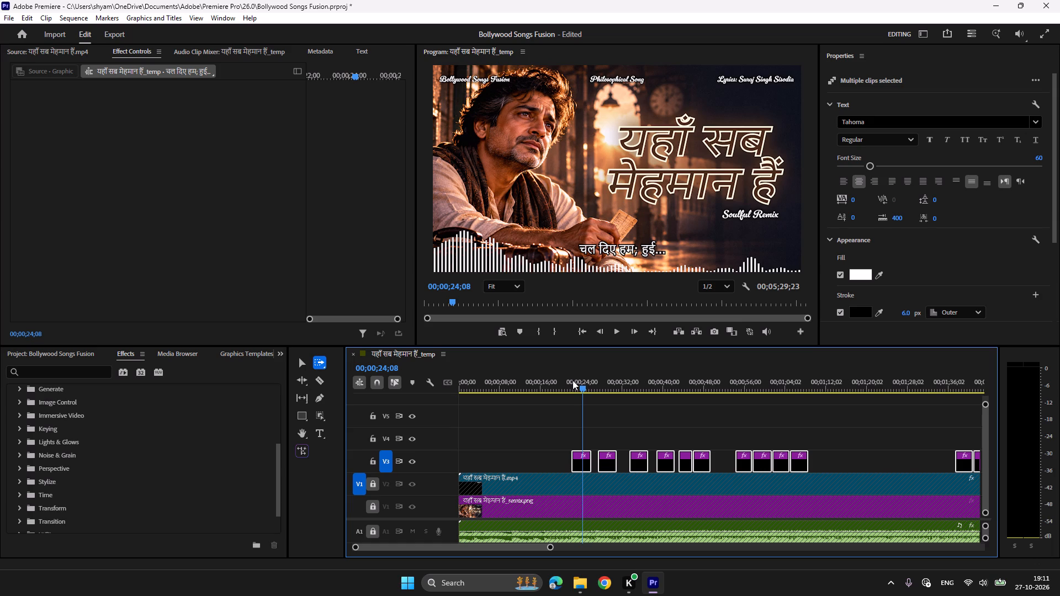
key(space)
key(space)
click(574, 380)
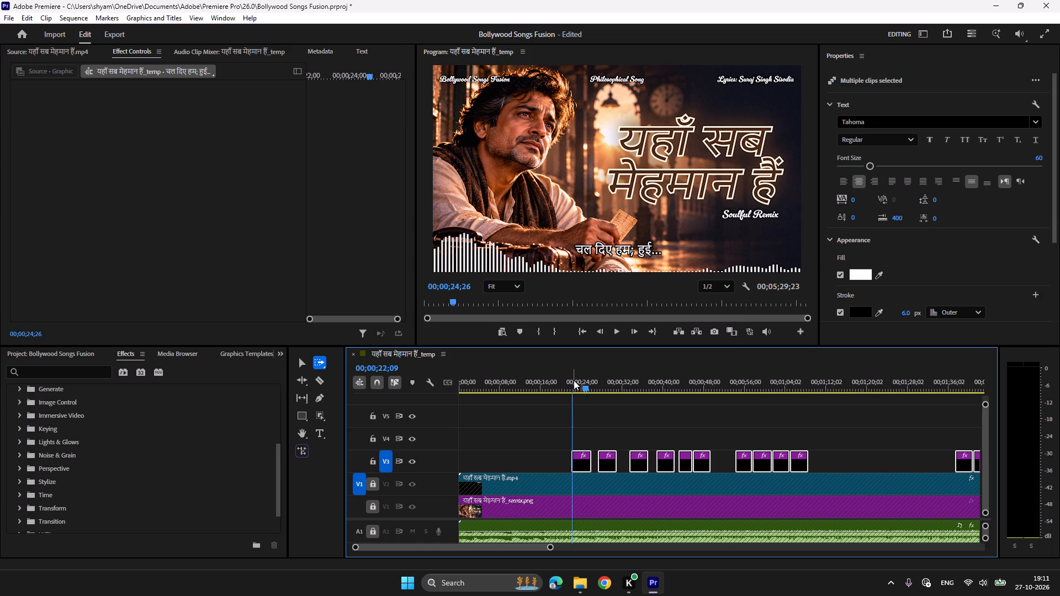
key(space)
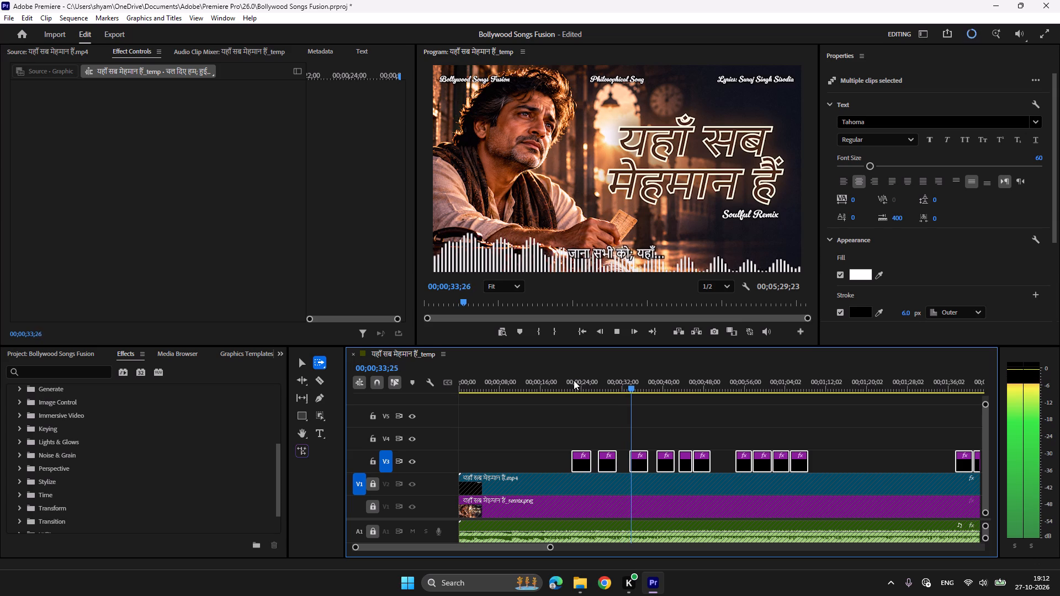
key(space)
Recheck the vocal entry and nudge all V3 lyric graphics so the first one starts at 00;00;22;12.
click(565, 384)
key(space)
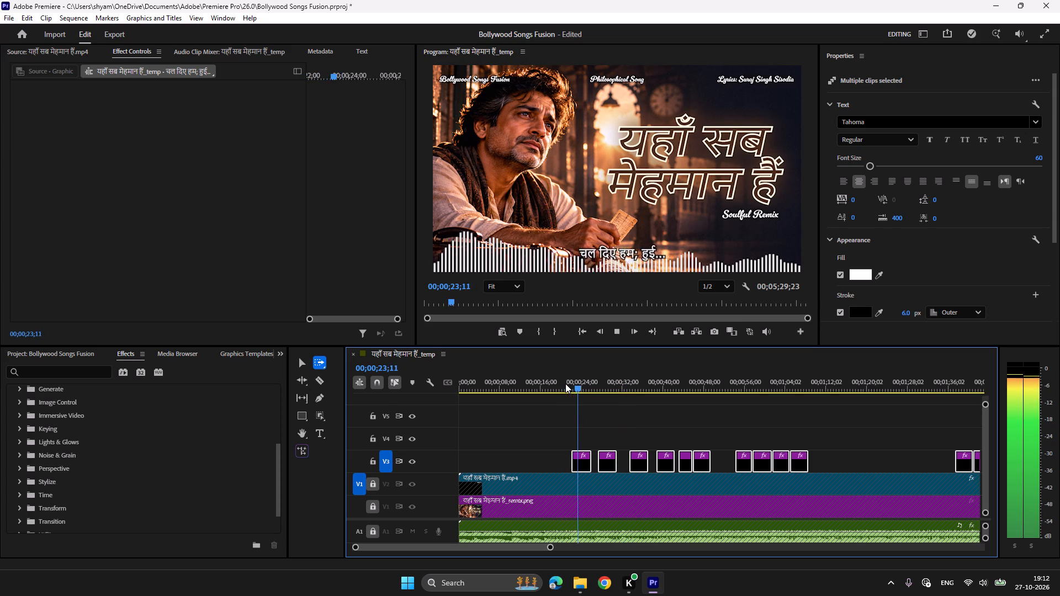
key(space)
click(565, 384)
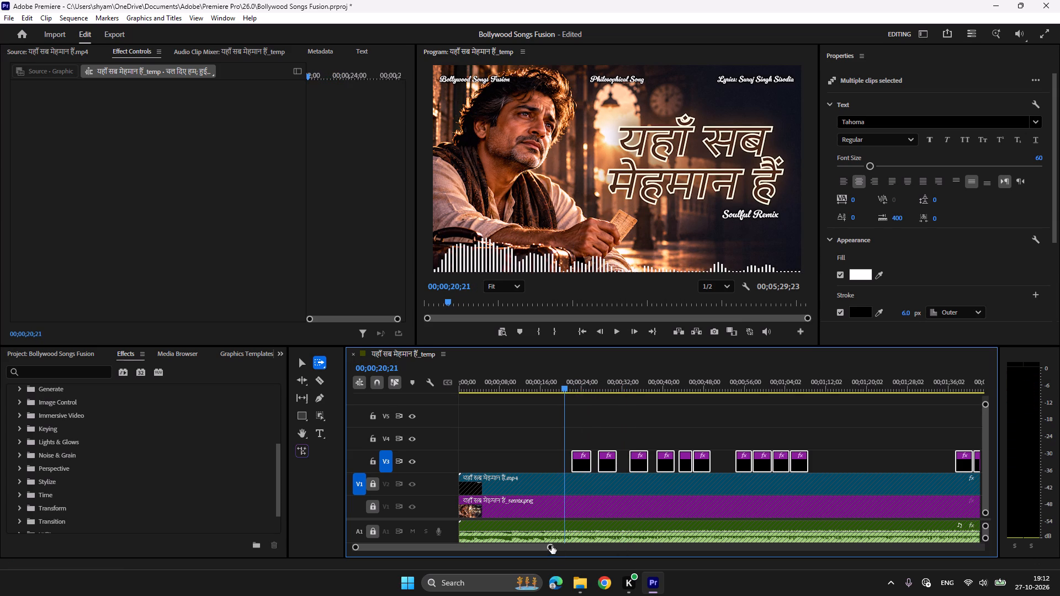
drag(551, 546, 509, 547)
scroll(540, 446, down, 3)
key(space)
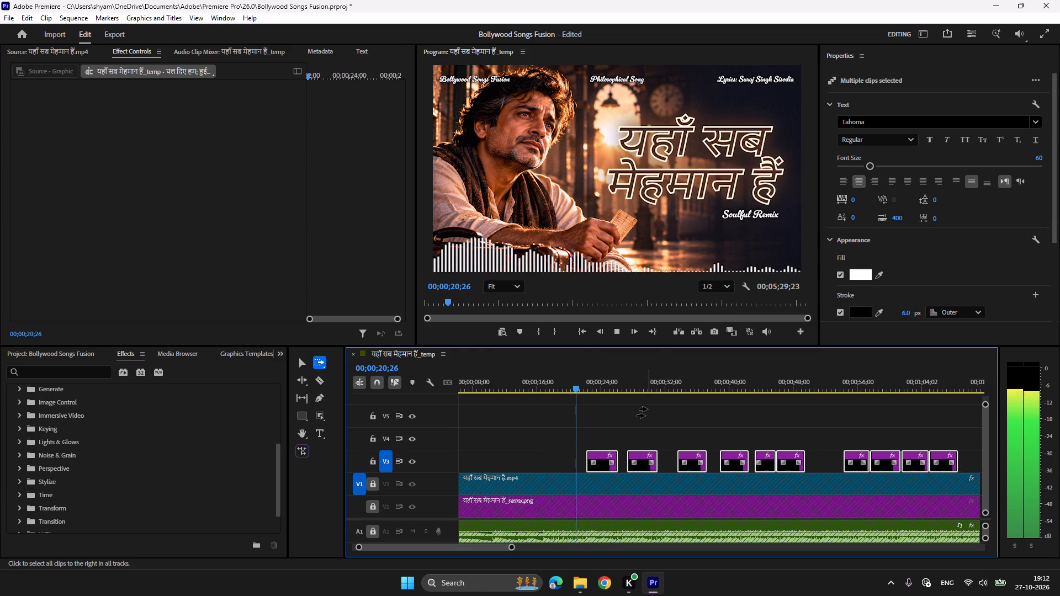
key(space)
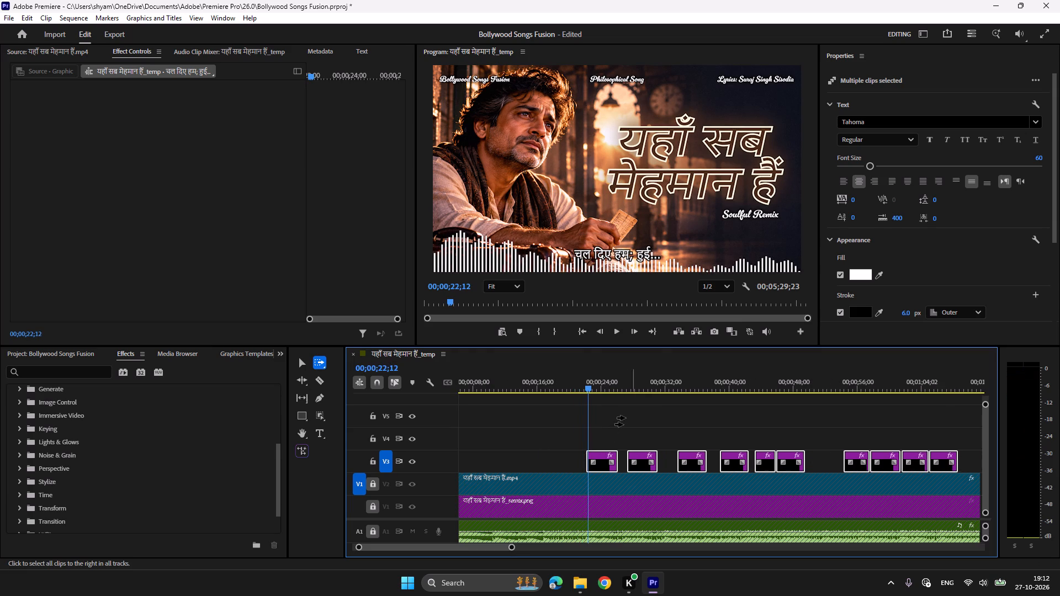
click(609, 454)
Select the lyric graphics from the second one, "...ज़िंदगी की शाम है", onward and shift them to start at its vocal entry, 00;00;27;07.
key(space)
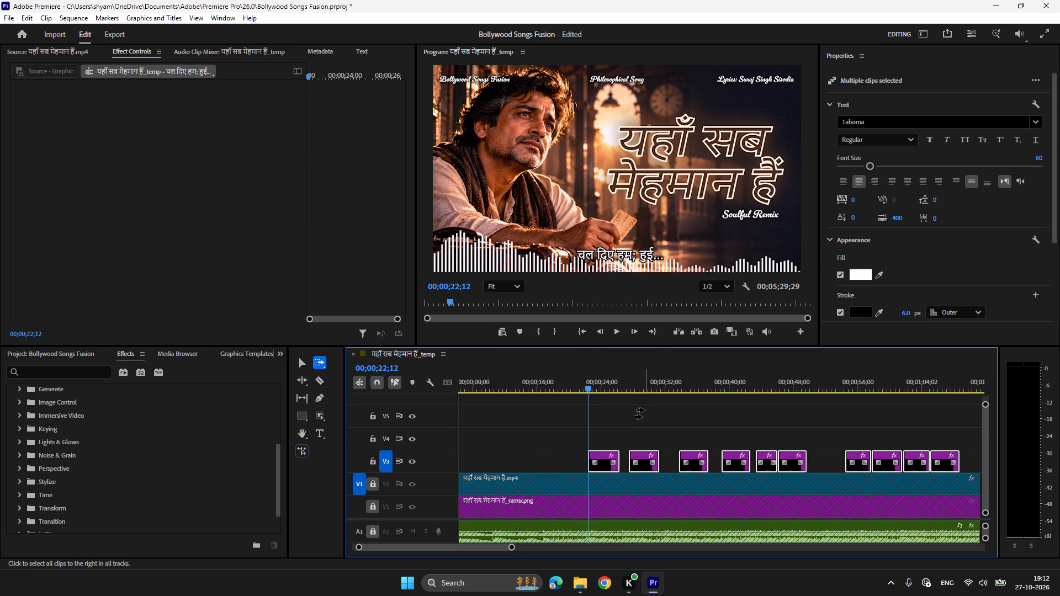
click(650, 457)
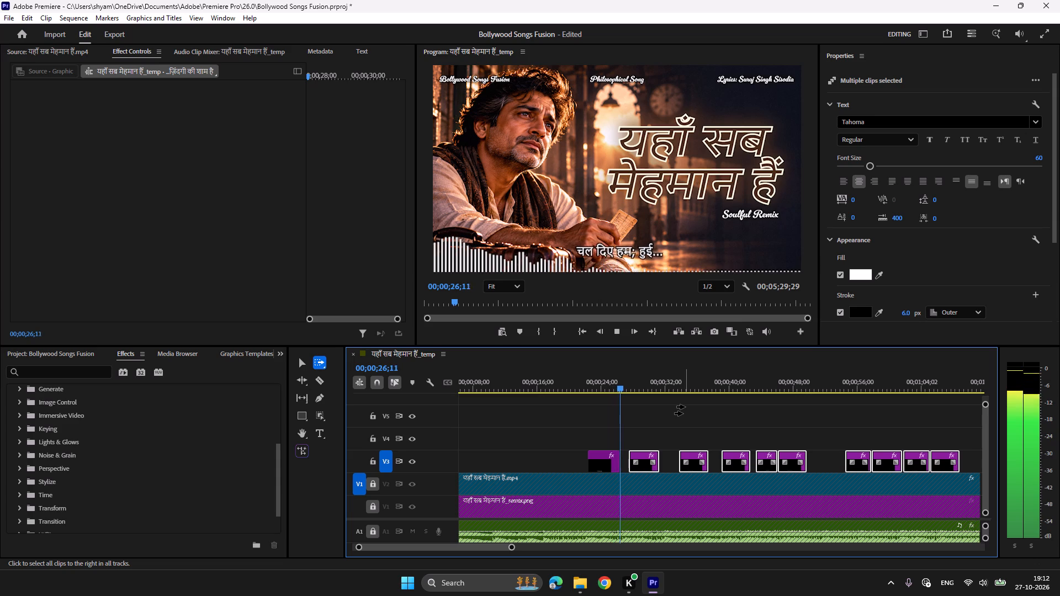
key(space)
key(space)
key(space)
key(space)
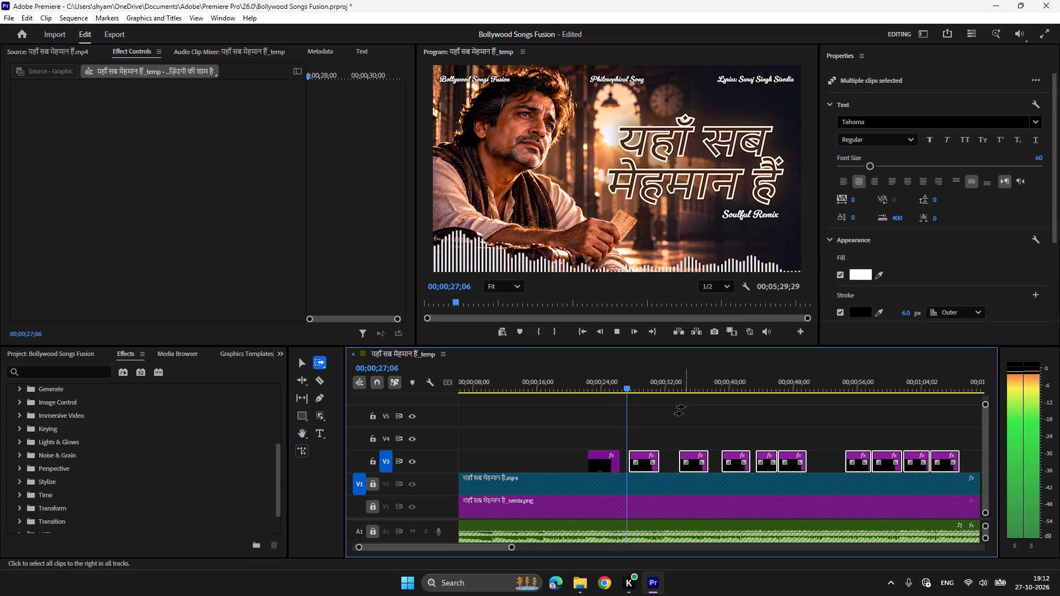
key(space)
click(623, 376)
key(space)
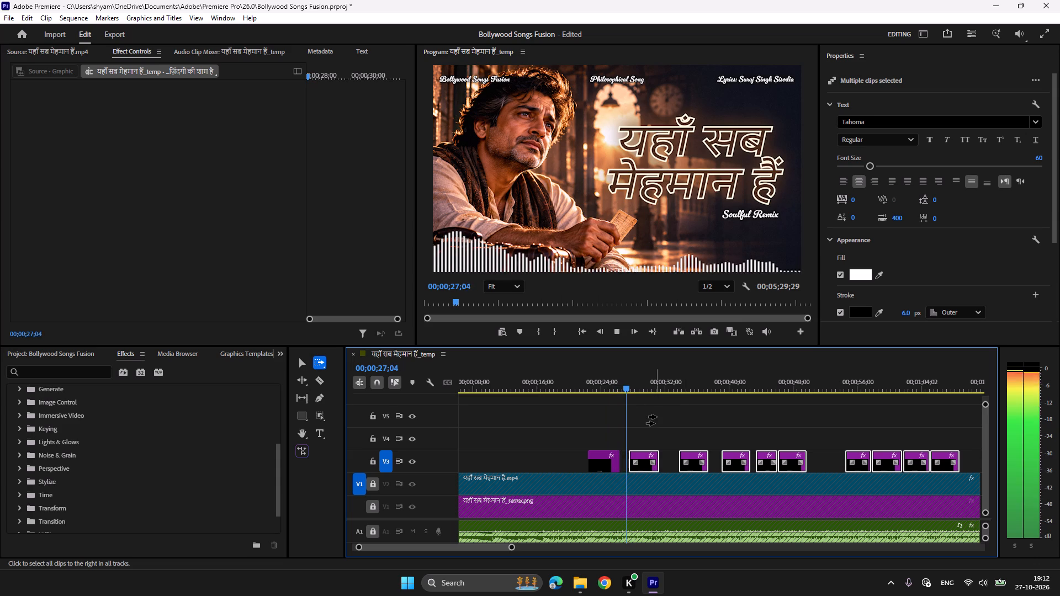
key(space)
click(652, 456)
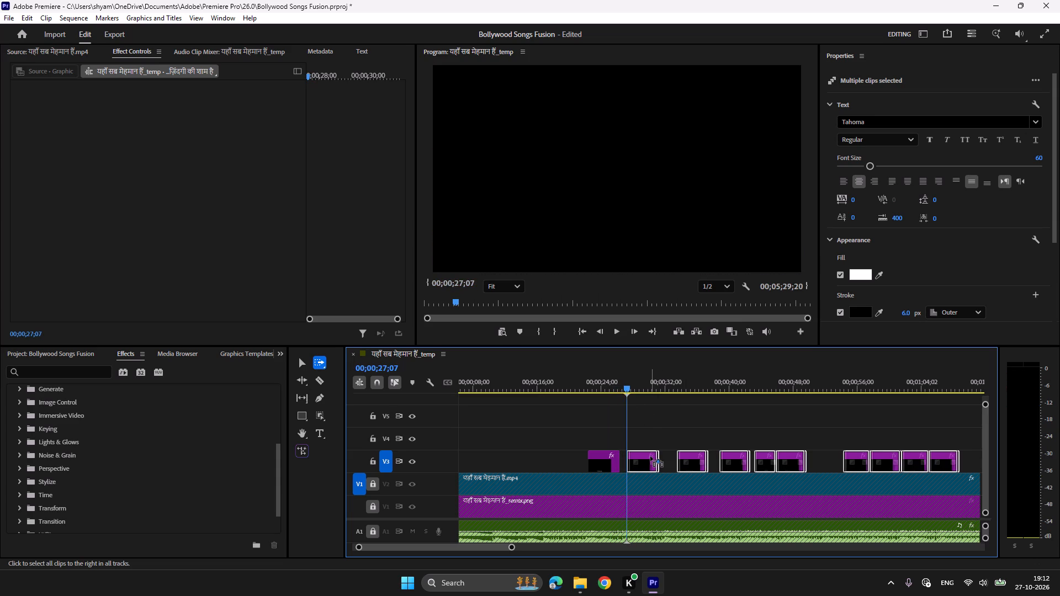
Select the lyric graphics from the third one, "जाना सभी को; यहाँ...", onward and shift them to start at its vocal entry, 00;00;32;07.
key(space)
scroll(687, 417, down, 2)
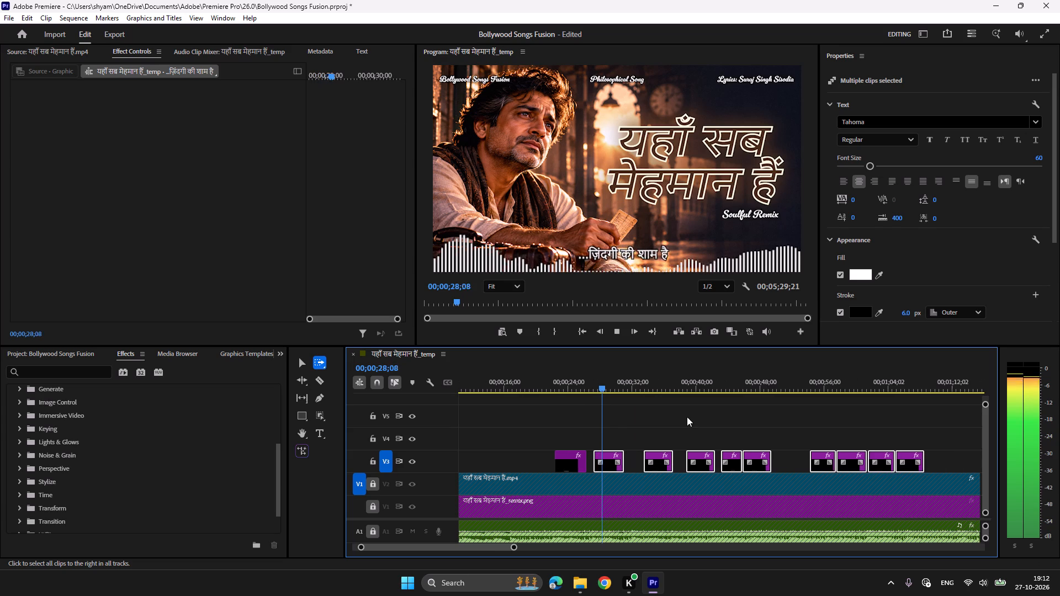
scroll(665, 423, down, 3)
click(614, 460)
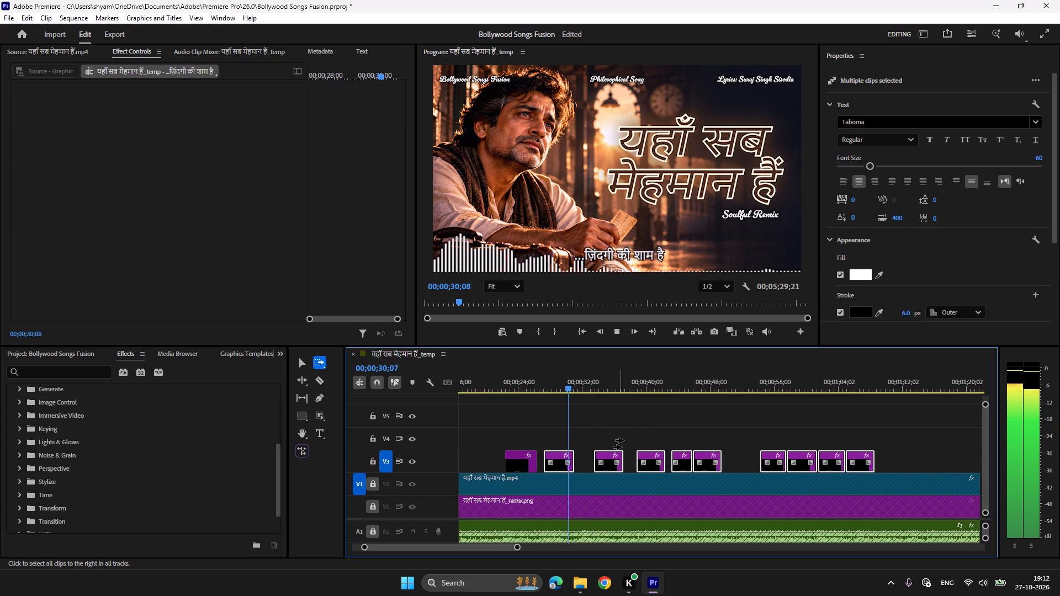
click(616, 460)
click(621, 456)
key(space)
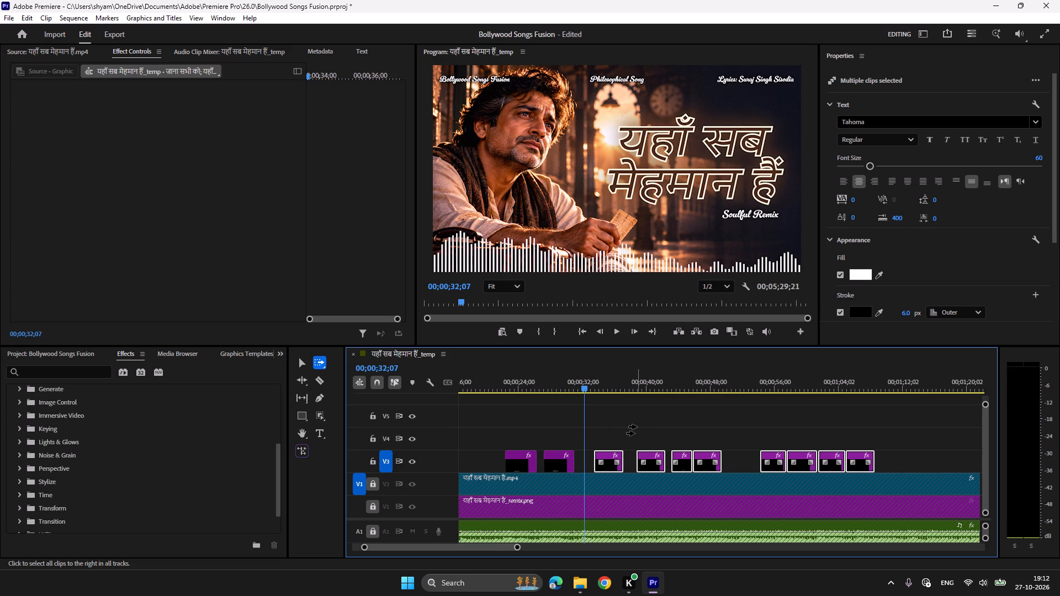
drag(616, 455, 610, 455)
Select the lyric graphics from the fourth one, "...सब मेहमान हैं", onward and shift them to start at its vocal entry, 00;00;37;07.
key(space)
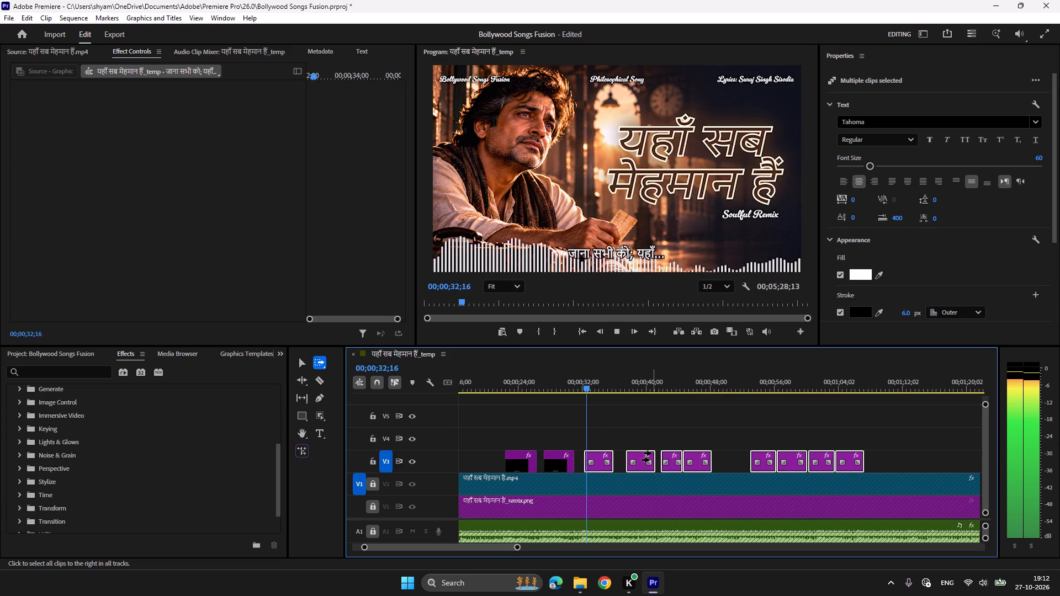
click(648, 456)
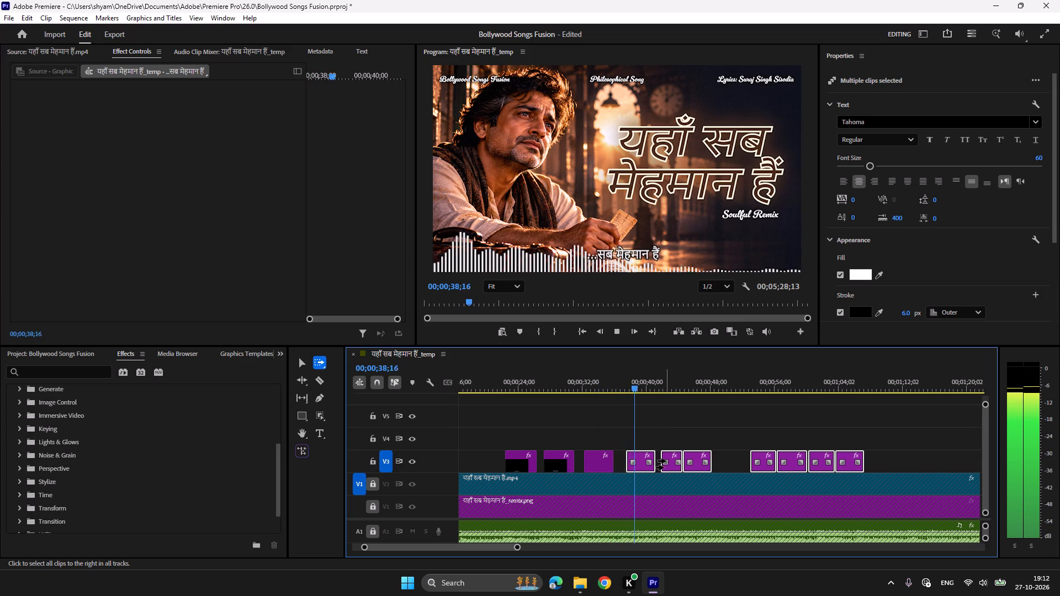
key(space)
click(628, 387)
key(space)
key(space)
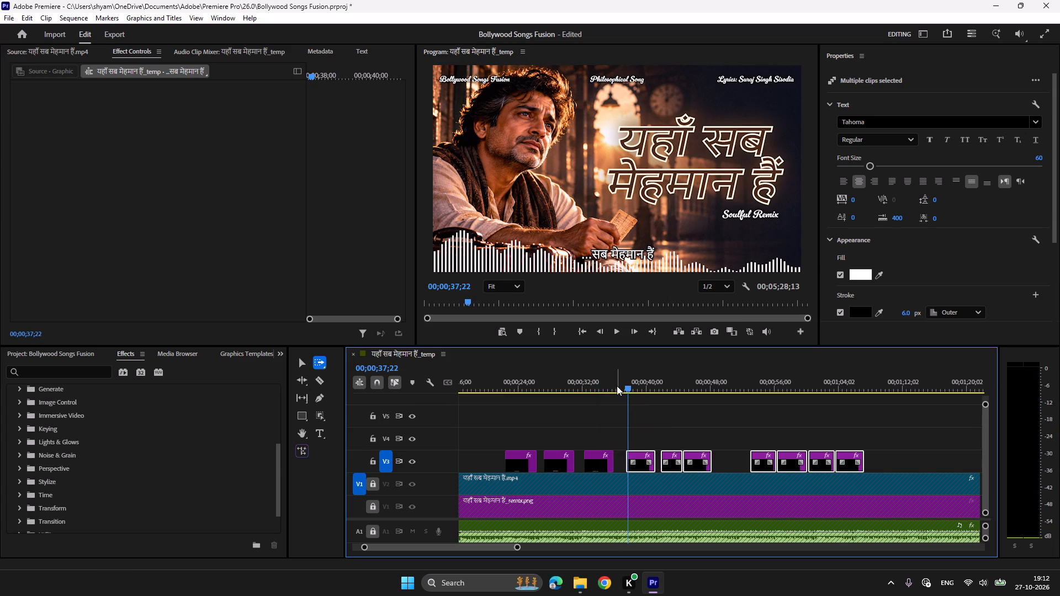
click(621, 391)
key(space)
key(space)
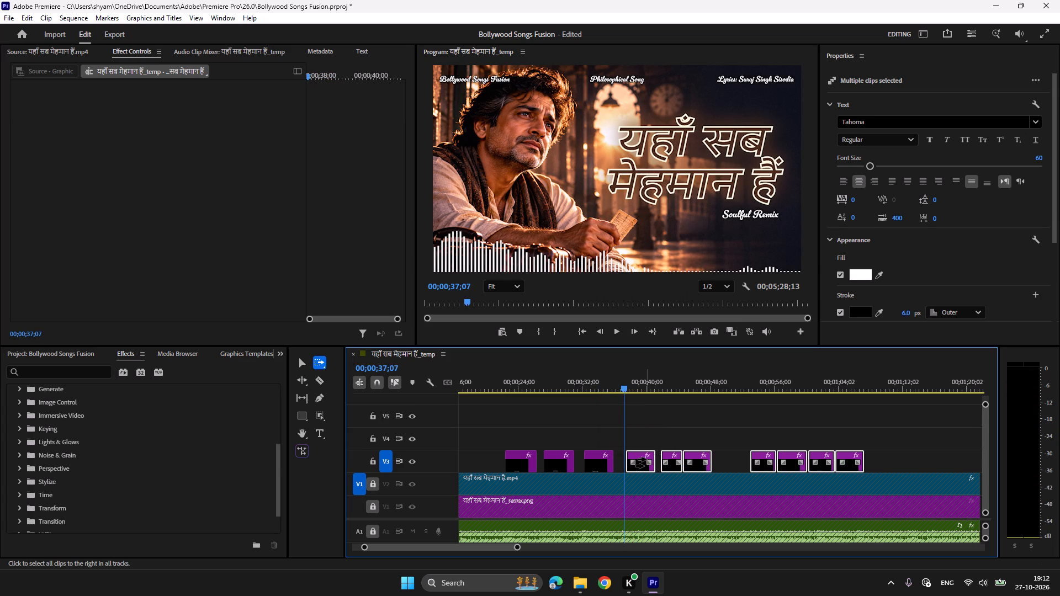
click(646, 459)
Select the lyric graphics from the fifth one, "...सब मेहमान हैं", onward and shift them to start at its vocal entry, 00;00;42;03.
drag(519, 546, 487, 546)
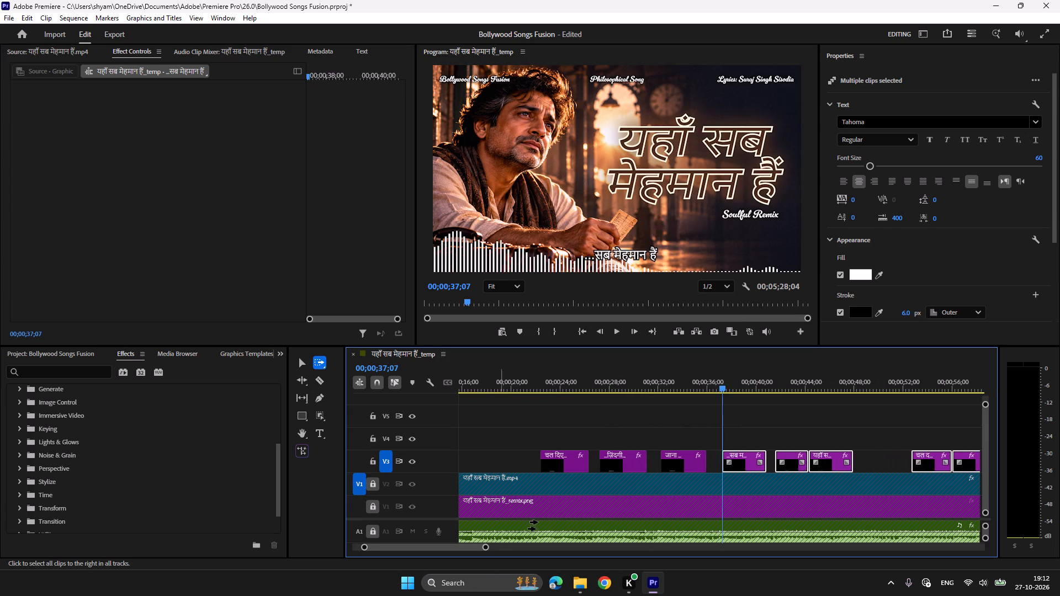
scroll(660, 470, down, 4)
key(space)
scroll(618, 464, down, 4)
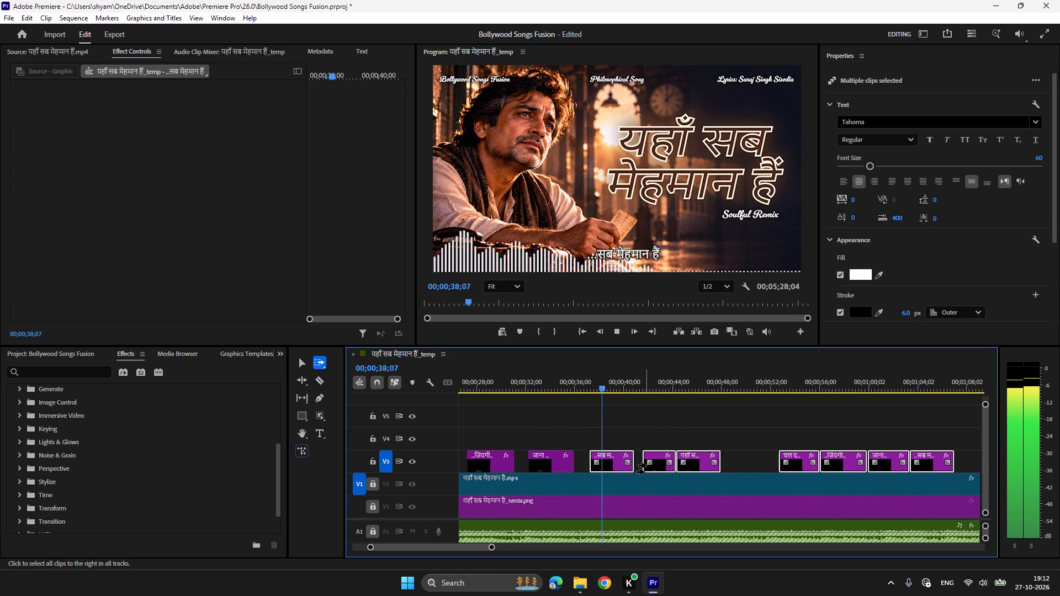
click(664, 459)
scroll(685, 428, down, 4)
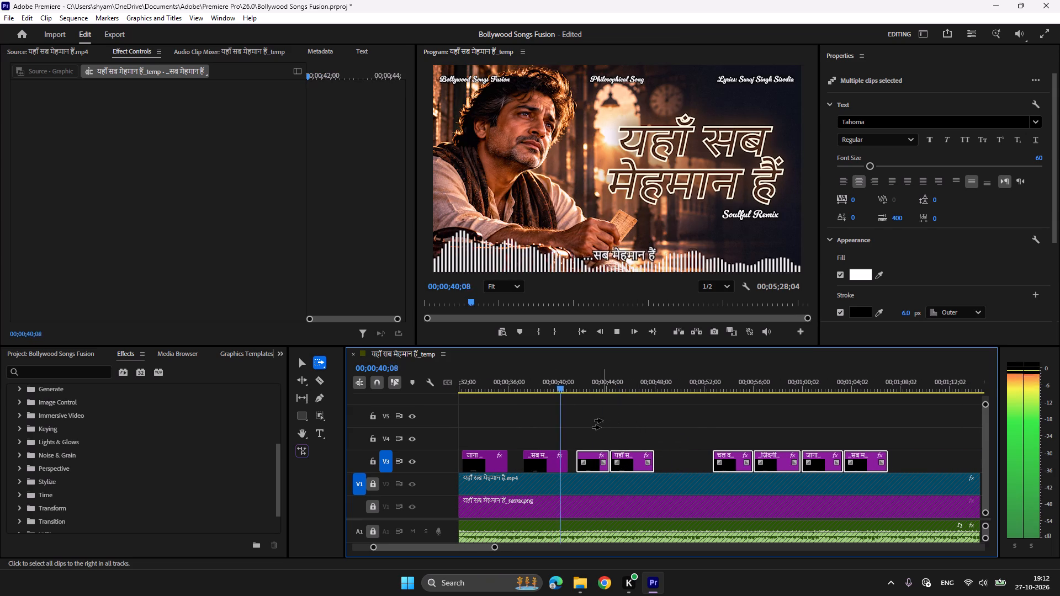
key(space)
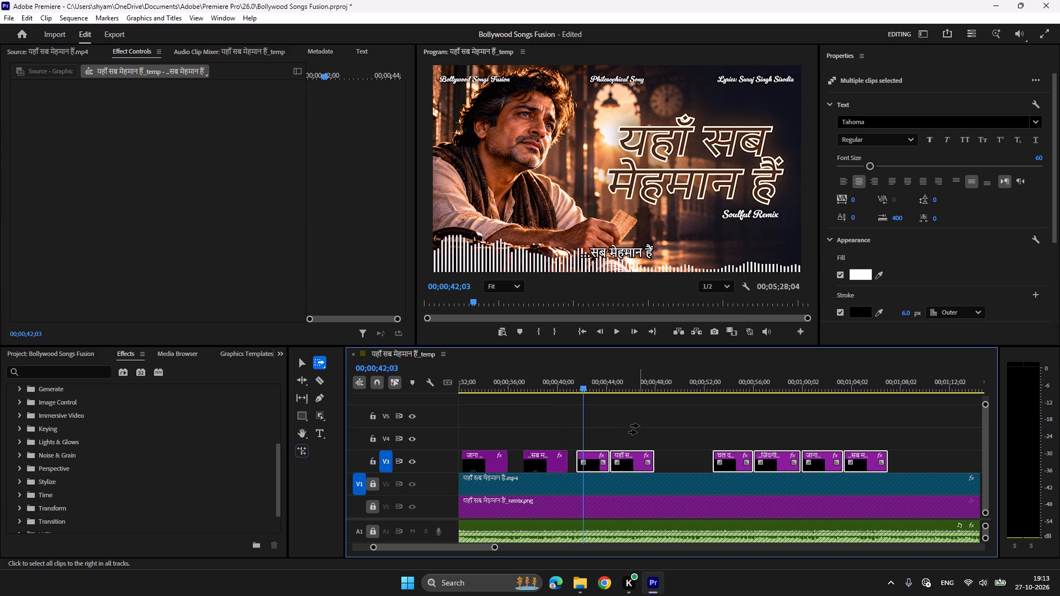
click(598, 458)
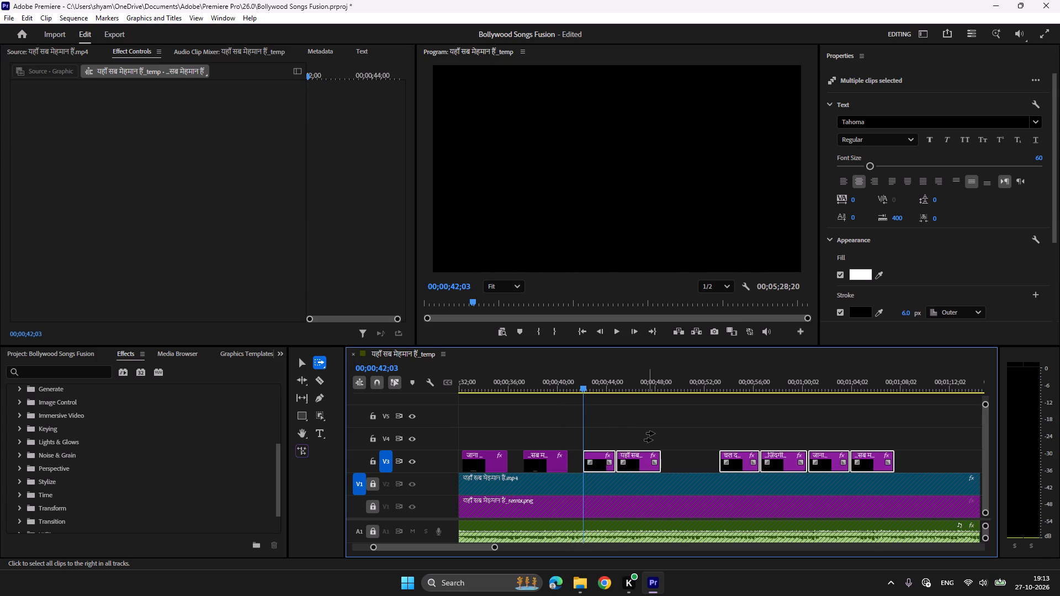
key(space)
key(space)
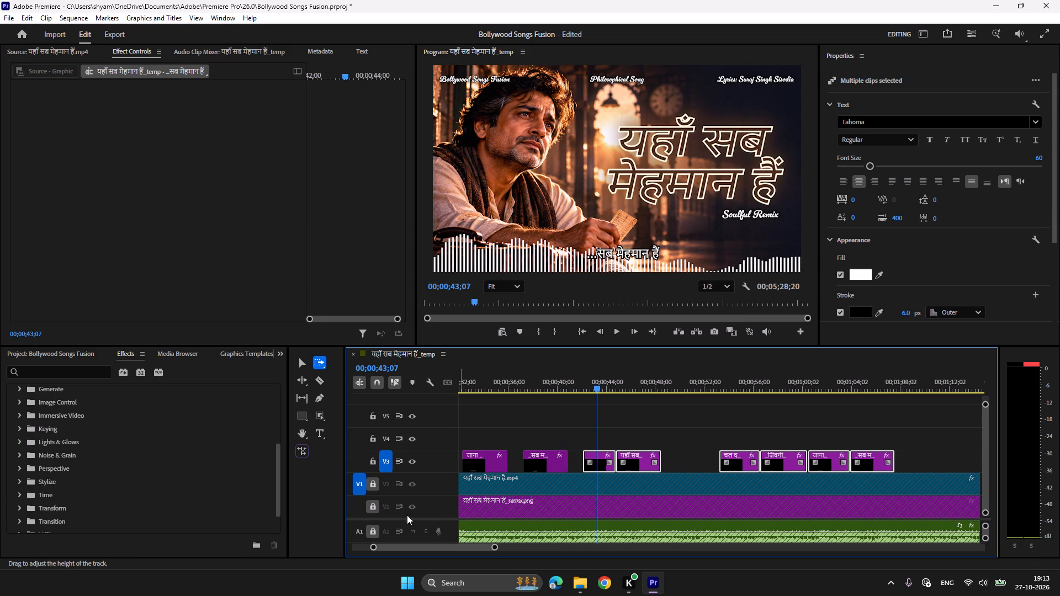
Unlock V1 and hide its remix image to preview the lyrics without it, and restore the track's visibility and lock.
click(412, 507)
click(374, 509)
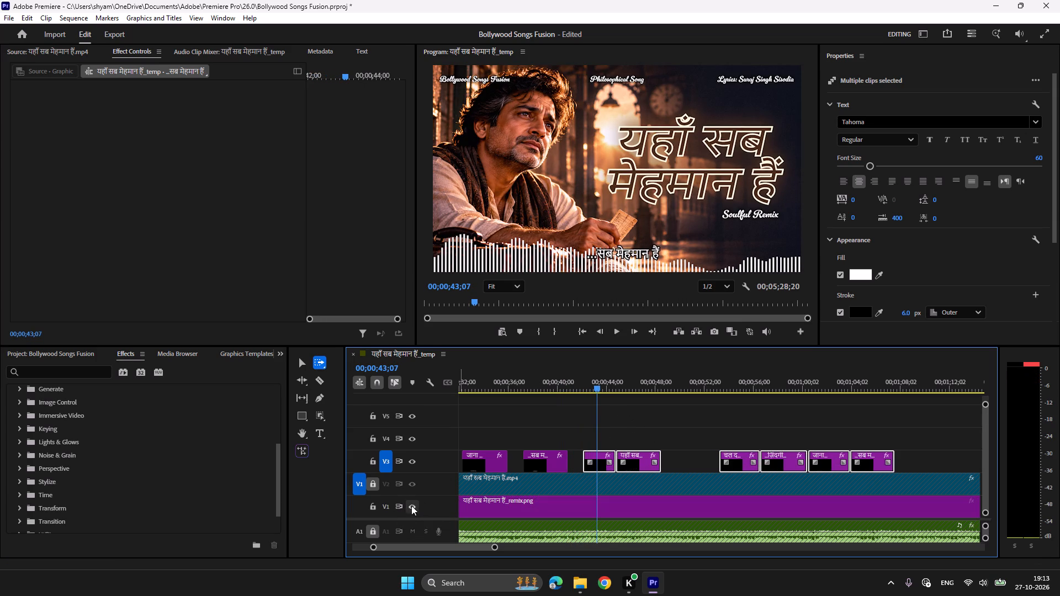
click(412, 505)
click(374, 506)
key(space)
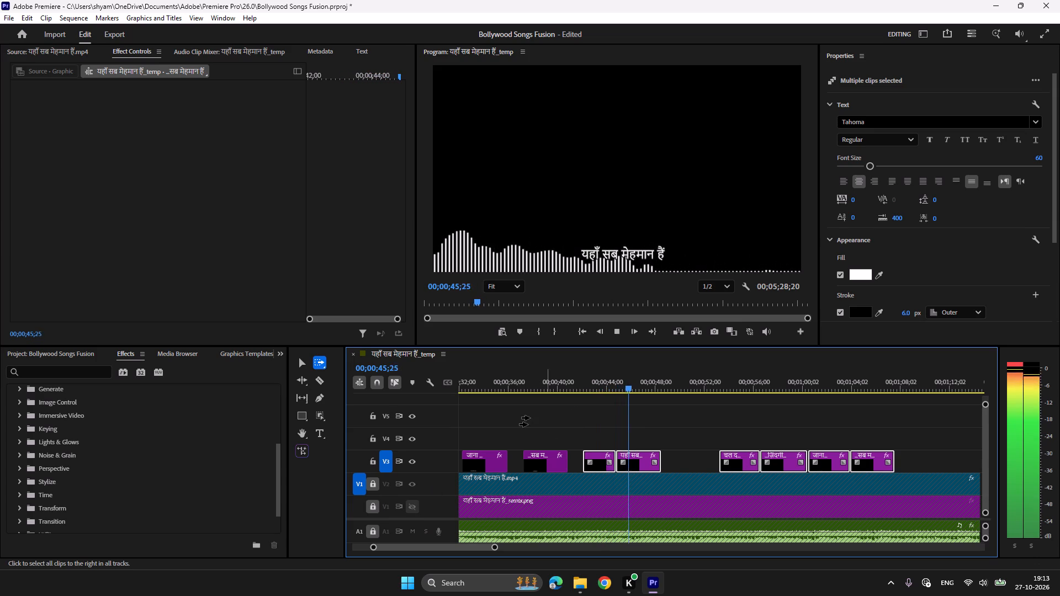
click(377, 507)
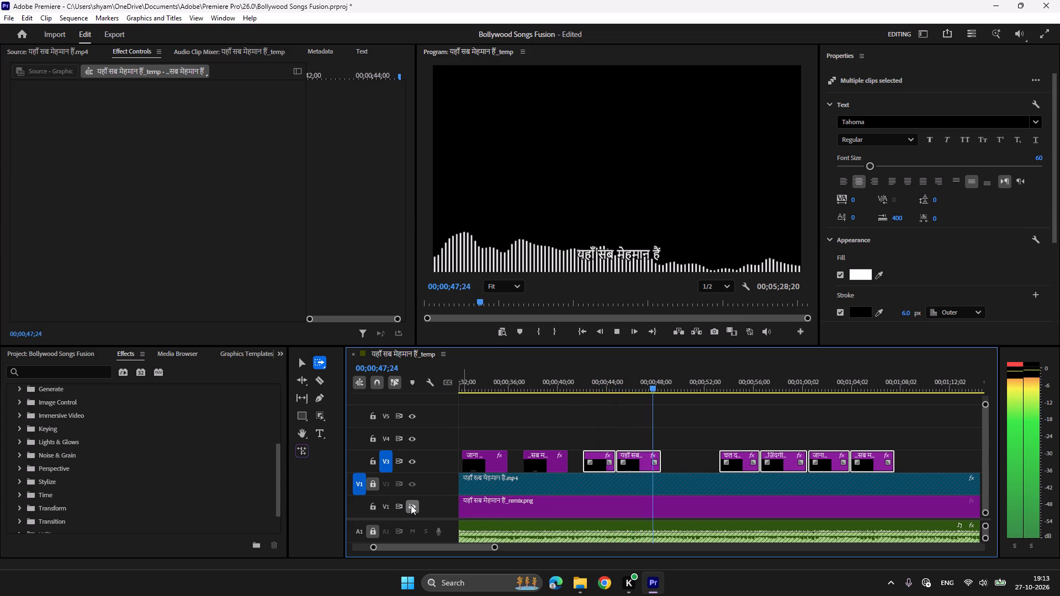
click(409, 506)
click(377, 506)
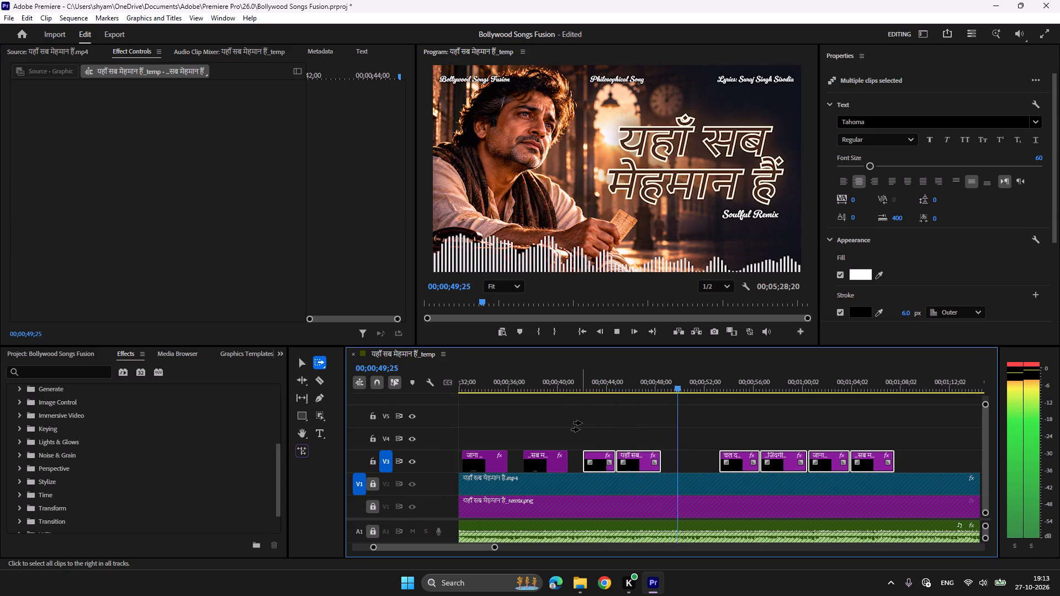
Replay the next vocal entry and shift the lyric graphics from the sixth one, "यहाँ सब मेहमान हैं", onward to start at 00;00;45;03.
click(658, 378)
click(611, 379)
key(space)
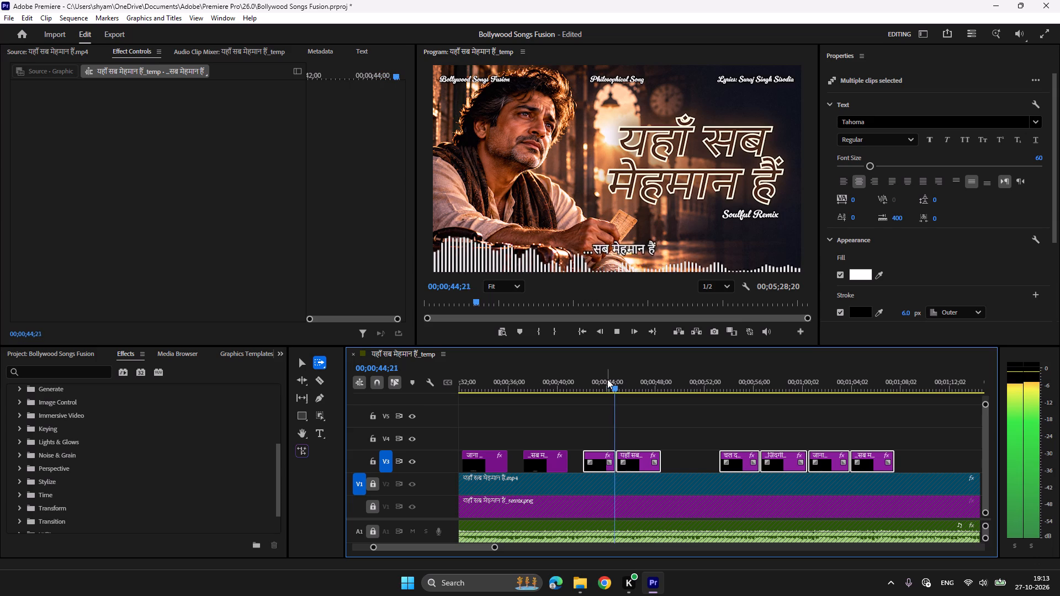
click(607, 379)
key(space)
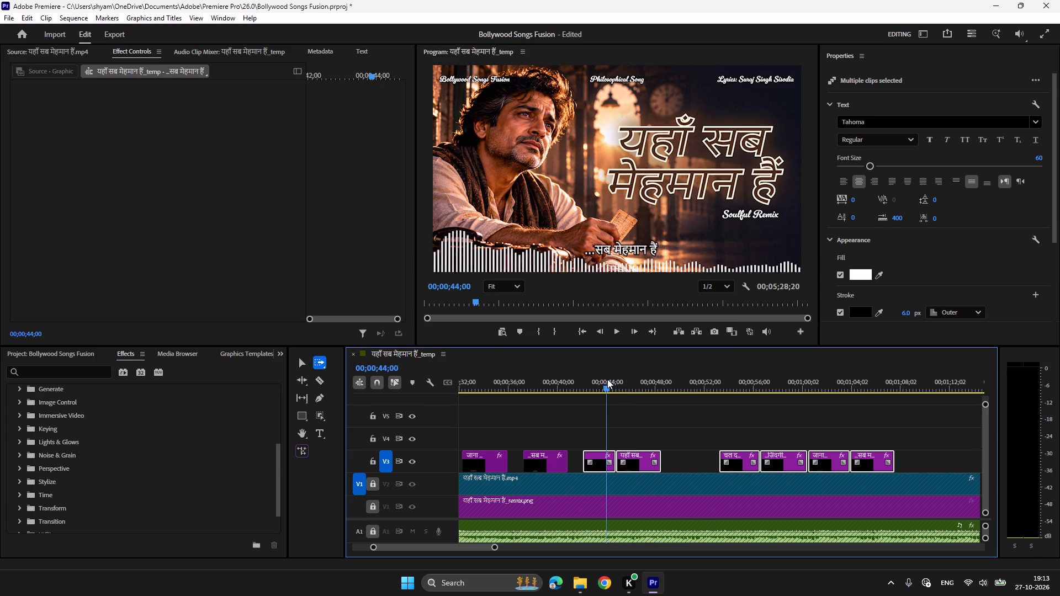
key(space)
key(space)
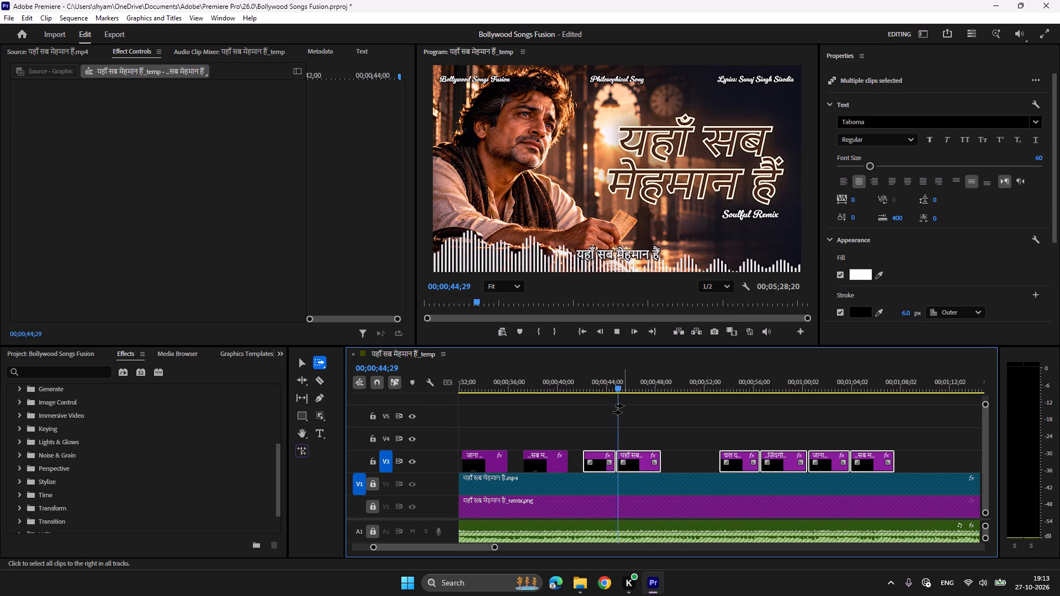
key(space)
click(642, 460)
click(647, 459)
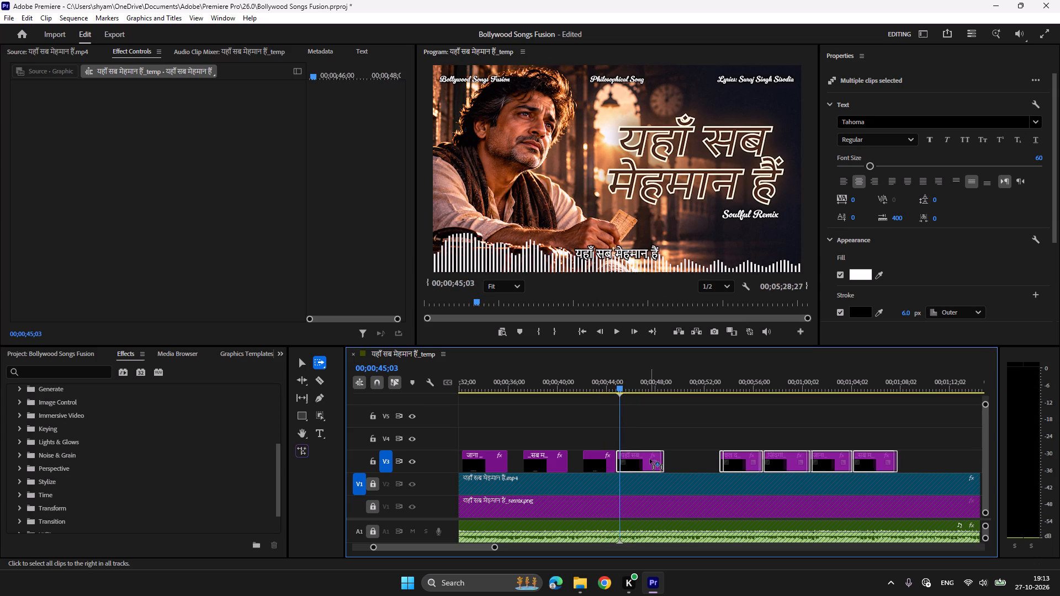
Find where the sixth lyric line's vocal ends and extend its "यहाँ सब मेहमान हैं" graphic to about 00;00;49;25.
key(space)
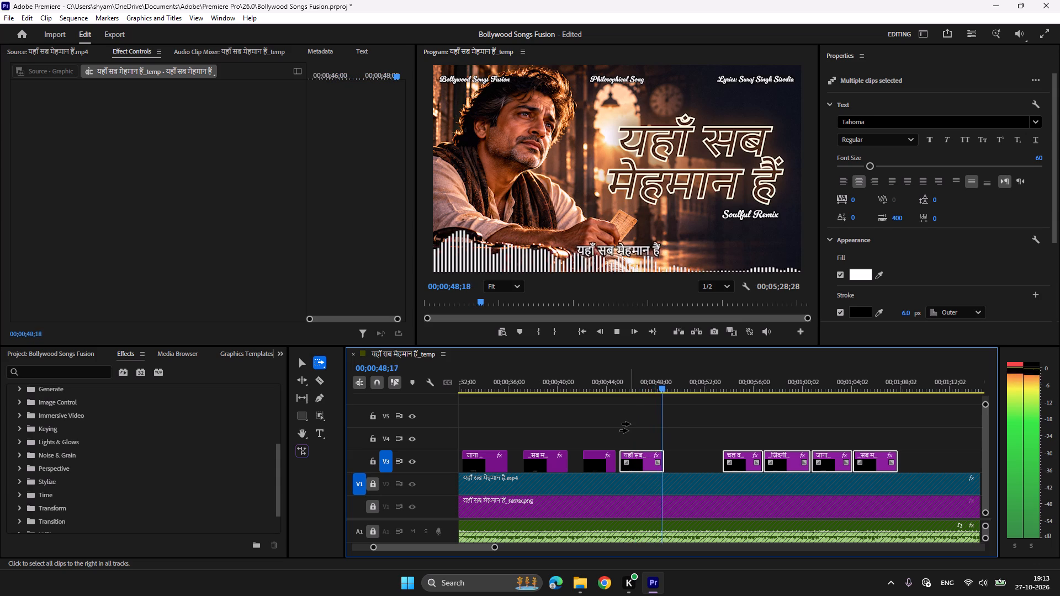
key(v)
key(space)
click(654, 386)
key(space)
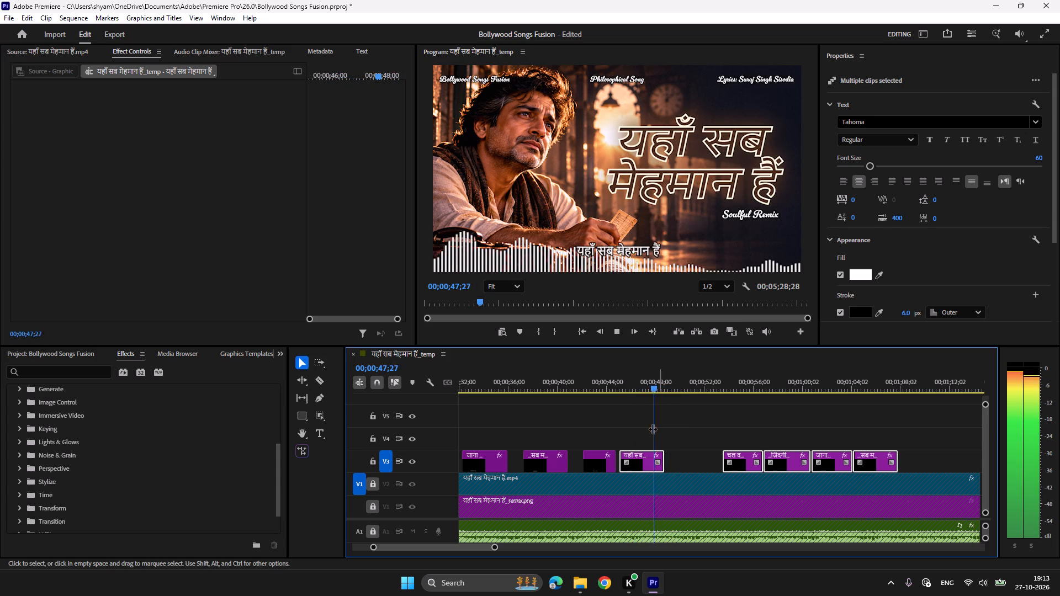
key(space)
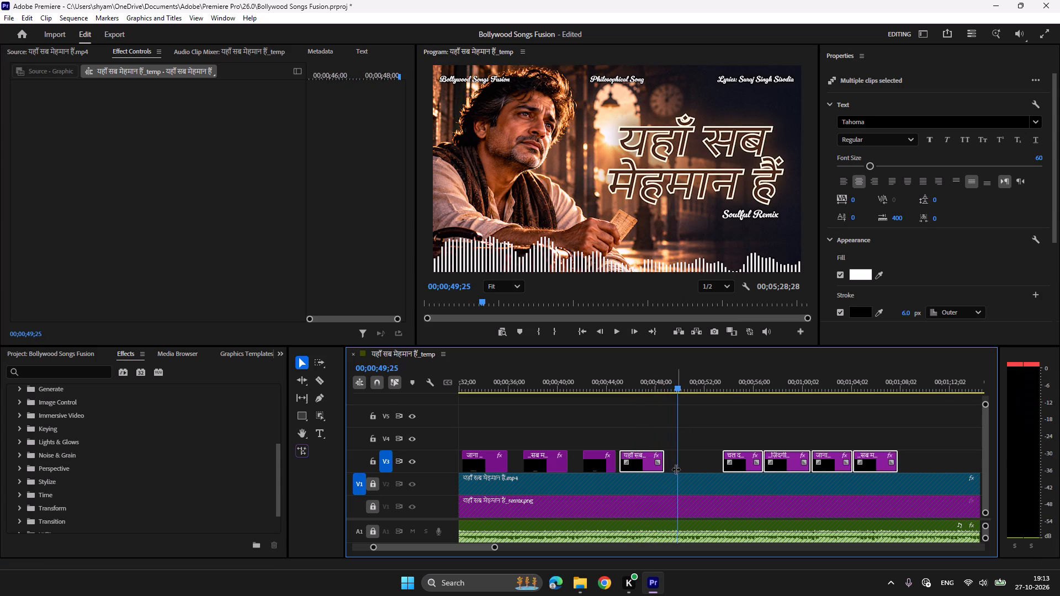
drag(664, 463, 674, 463)
Select the lyric graphics from the seventh one, "चल दिए हम; हुई...", onward and move them earlier to start at its vocal entry, 00;00;51;27.
key(space)
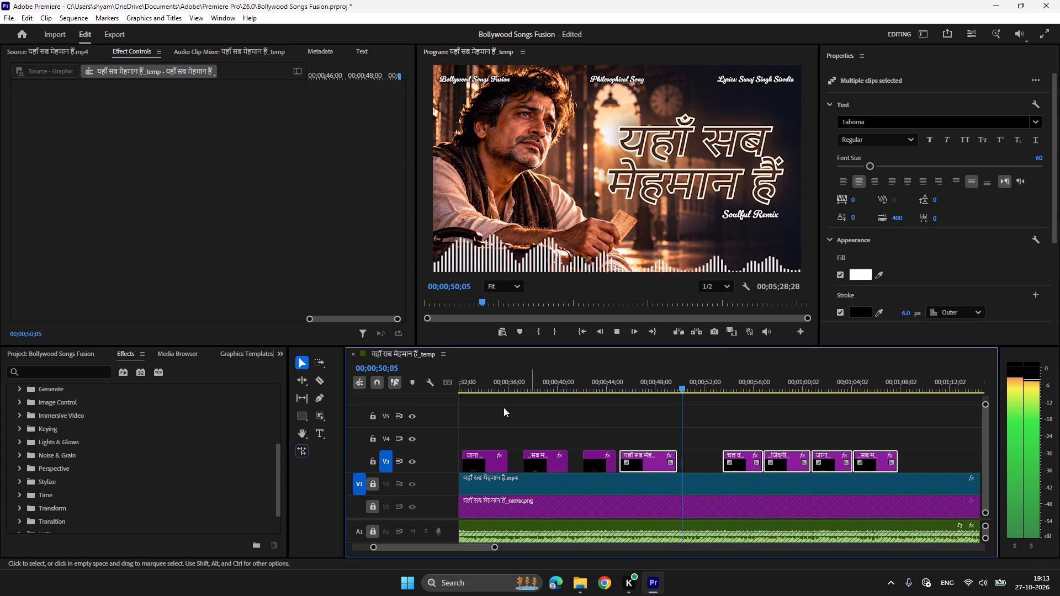
key(a)
scroll(699, 441, down, 2)
click(714, 458)
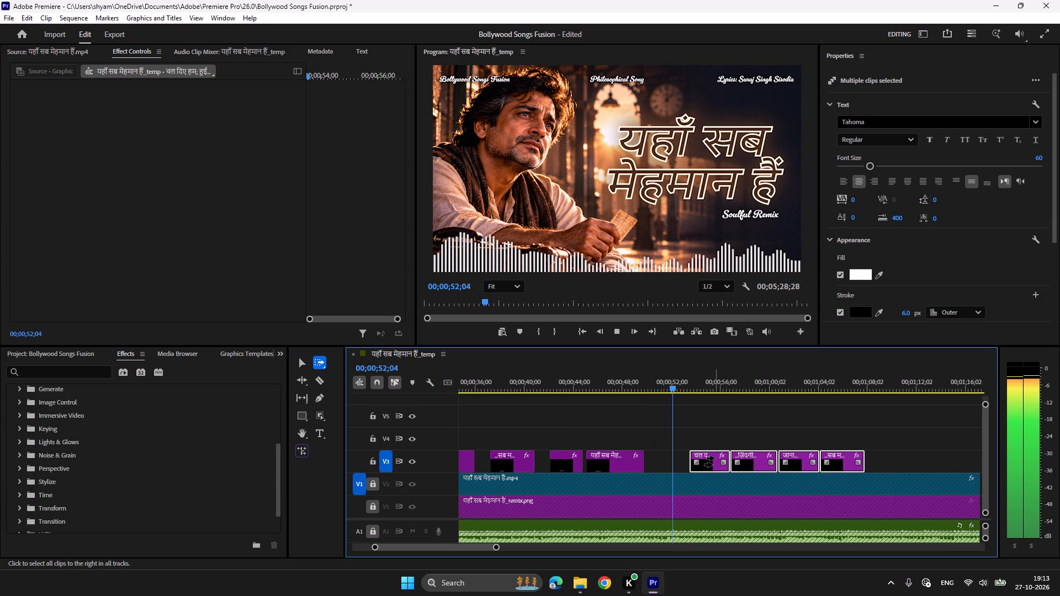
key(space)
click(668, 382)
key(space)
key(space)
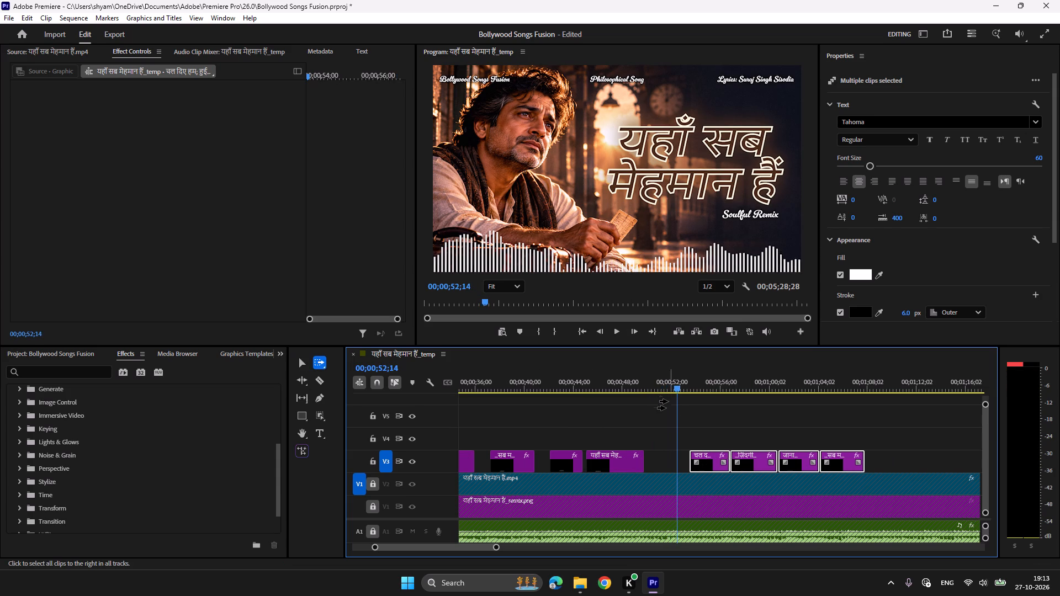
click(660, 388)
key(space)
key(space)
key(space)
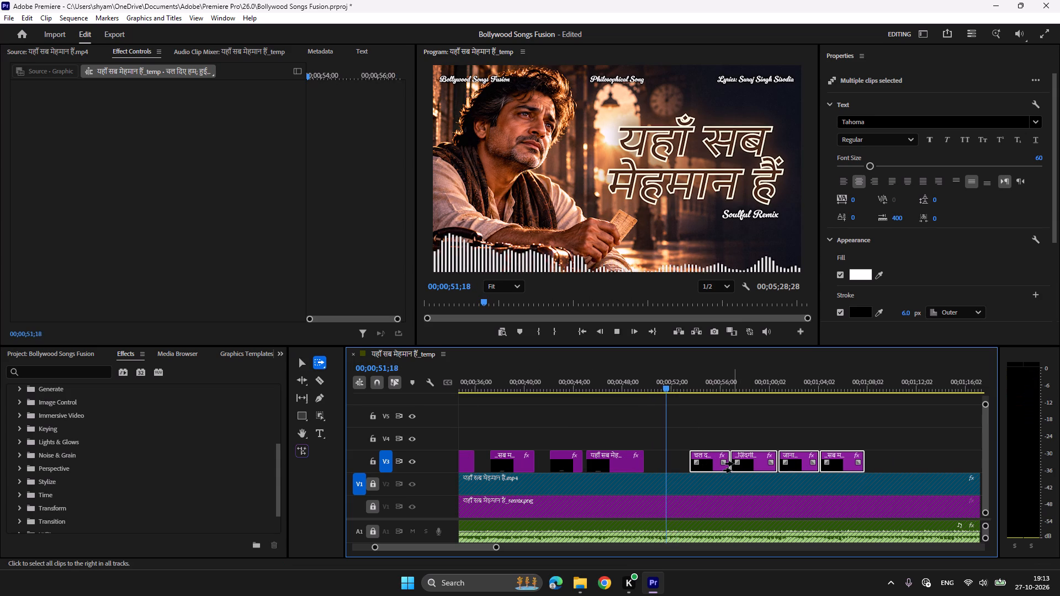
key(space)
key(space)
key(space)
drag(717, 458, 699, 459)
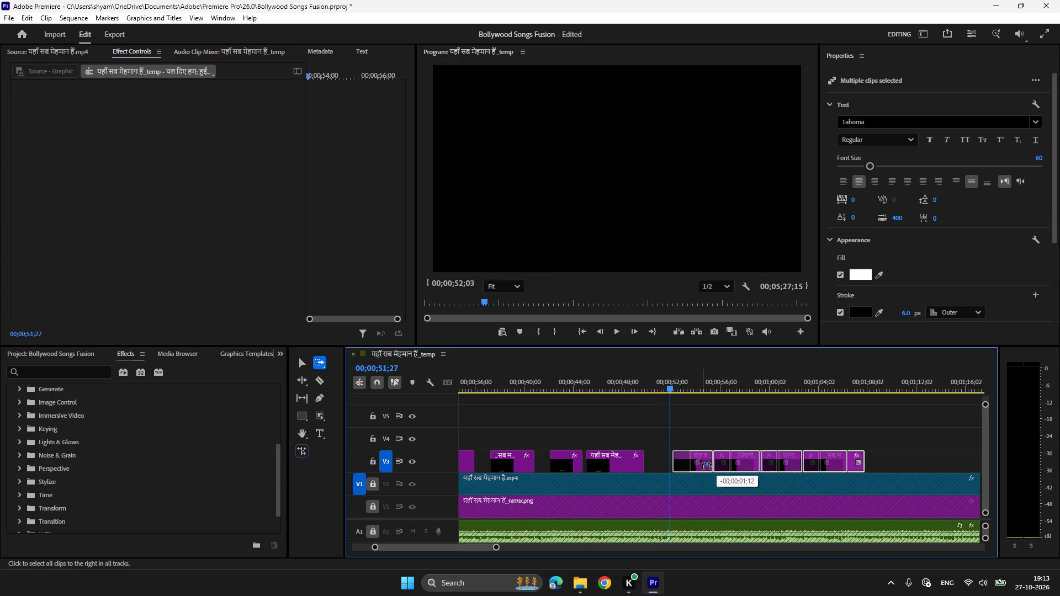
drag(699, 459, 696, 459)
Select the lyric graphics from the eighth one, "...ज़िंदगी की शाम है", onward and shift them to start at its vocal entry, 00;00;56;19.
key(space)
scroll(699, 453, down, 5)
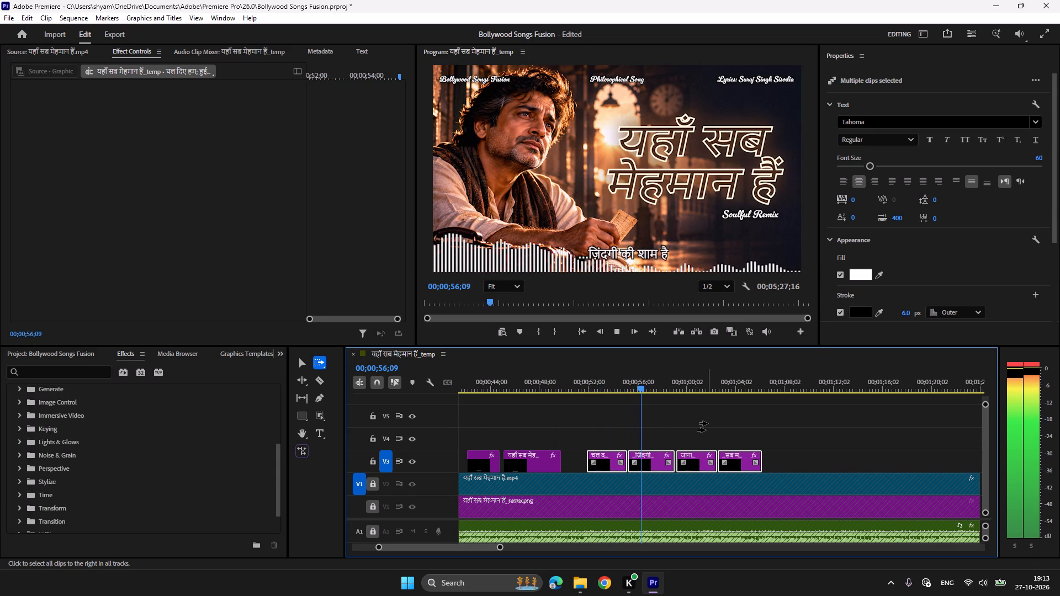
key(space)
click(660, 459)
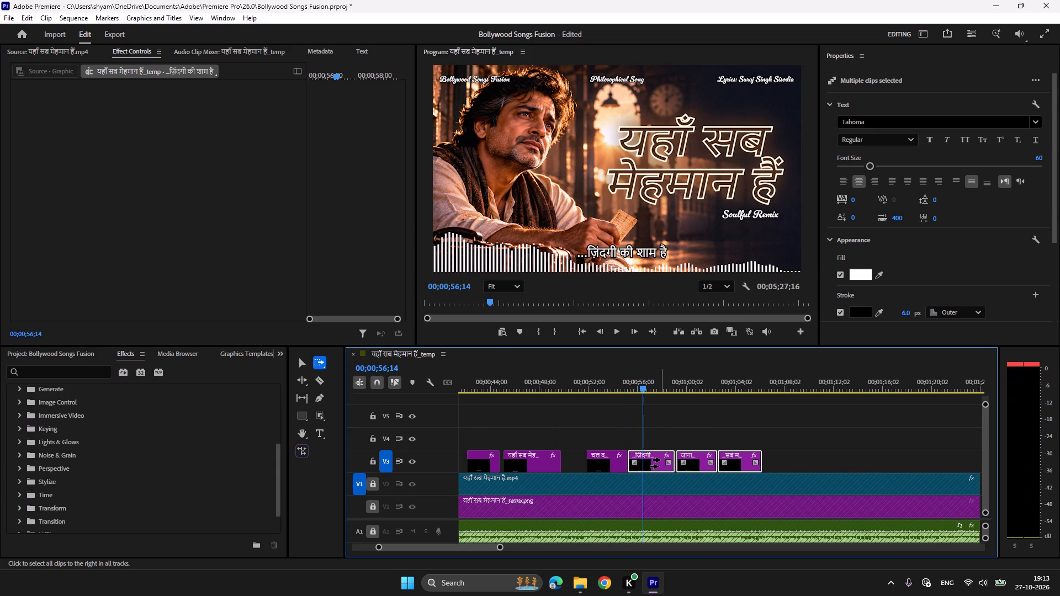
key(space)
key(space)
drag(660, 460, 676, 460)
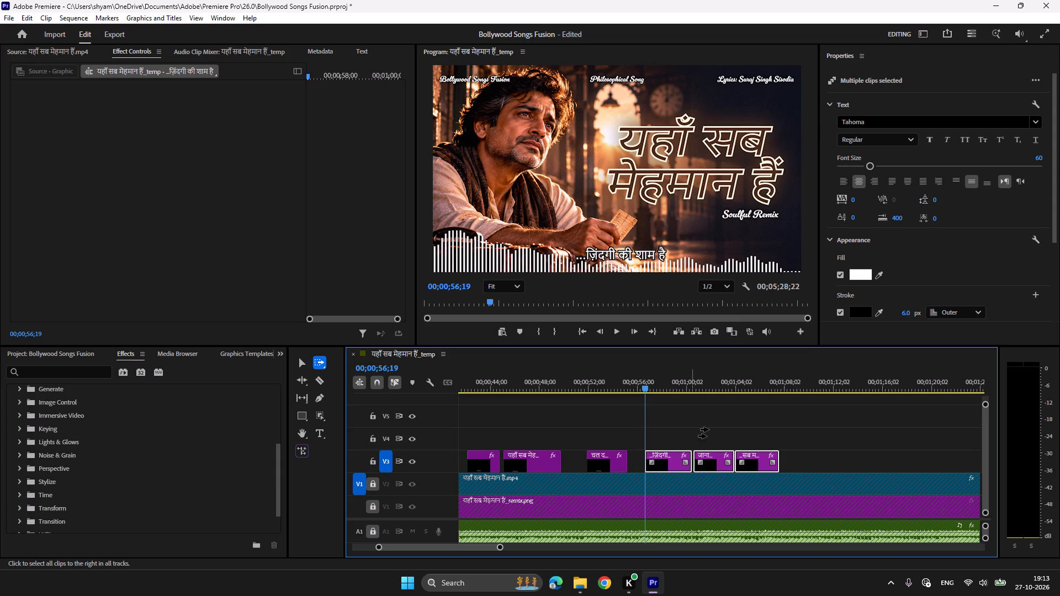
Select the lyric graphics from the ninth one, "जाना सभी को; यहाँ...", onward and shift them to start at its vocal entry, 00;01;01;23.
key(space)
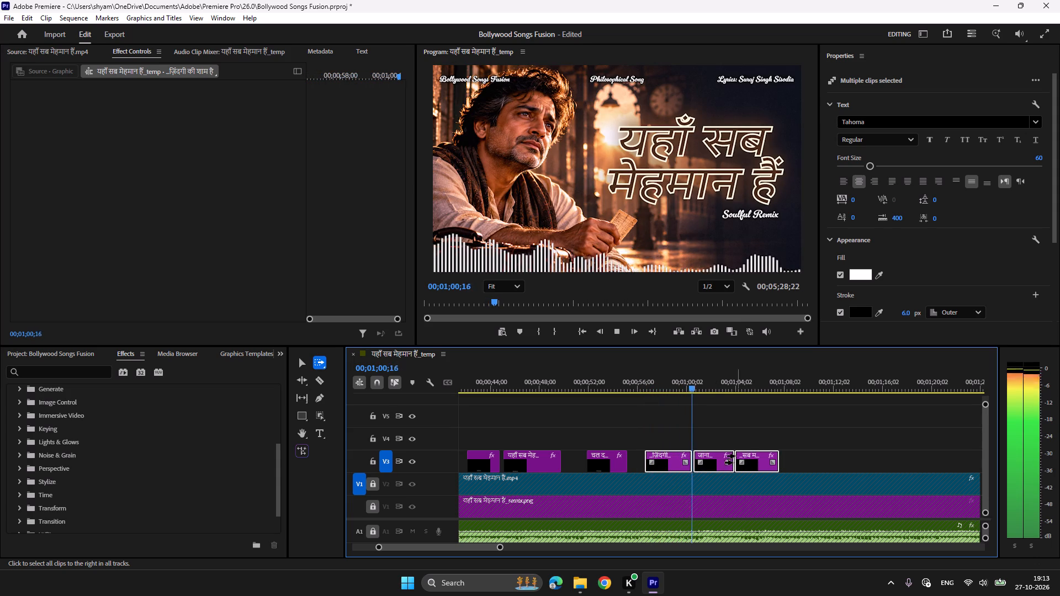
key(space)
key(space)
key(space)
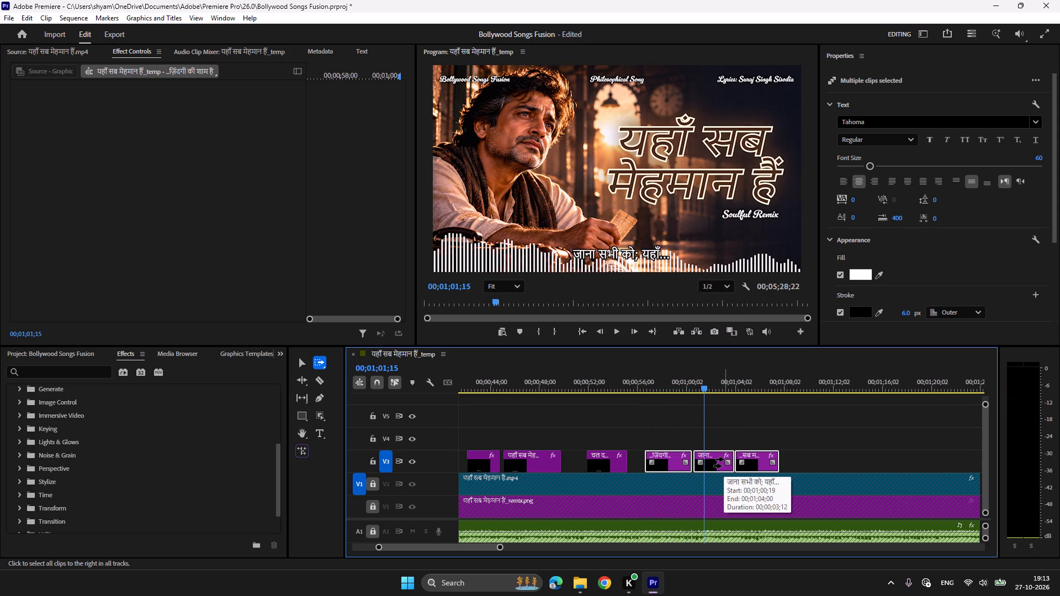
key(space)
scroll(724, 459, down, 1)
key(space)
click(704, 456)
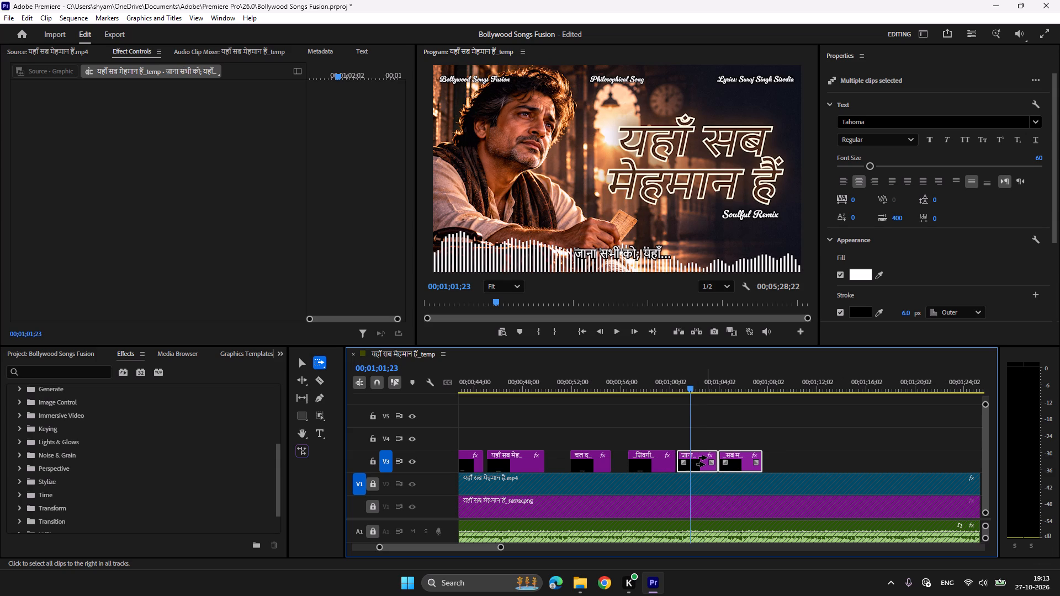
drag(707, 457, 717, 457)
Select the lyric graphics from the tenth one, "...सब मेहमान हैं", onward and shift them to start at its vocal entry, 00;01;06;17.
key(space)
scroll(741, 453, down, 4)
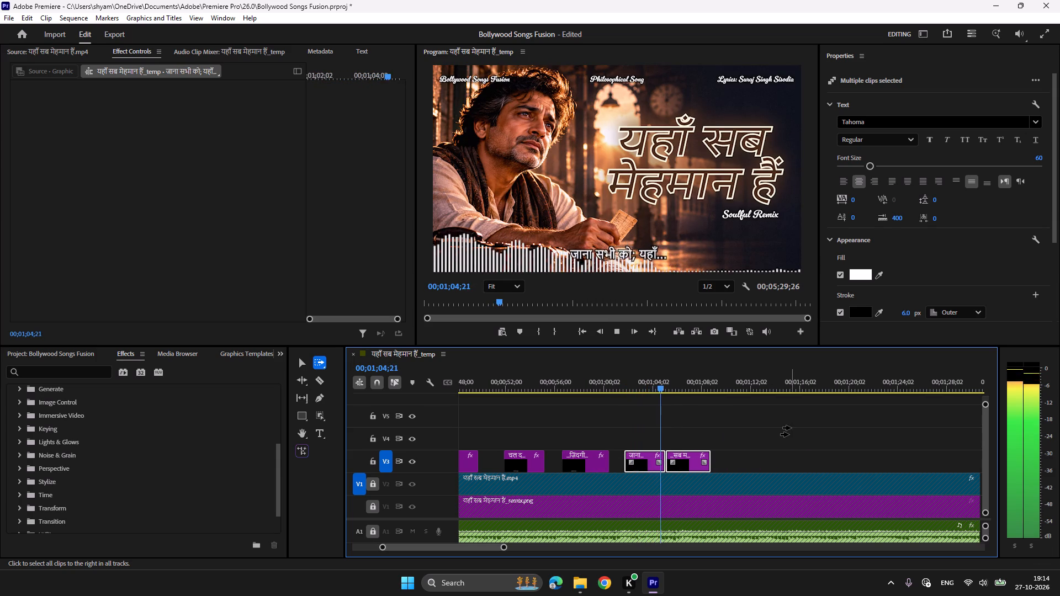
key(space)
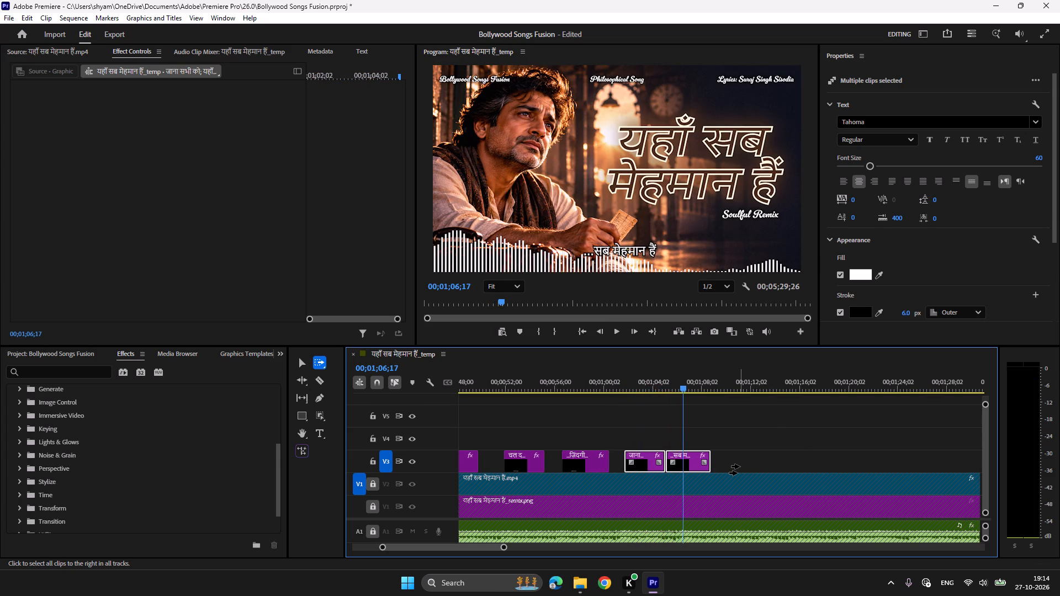
click(707, 459)
click(699, 458)
drag(695, 458, 706, 458)
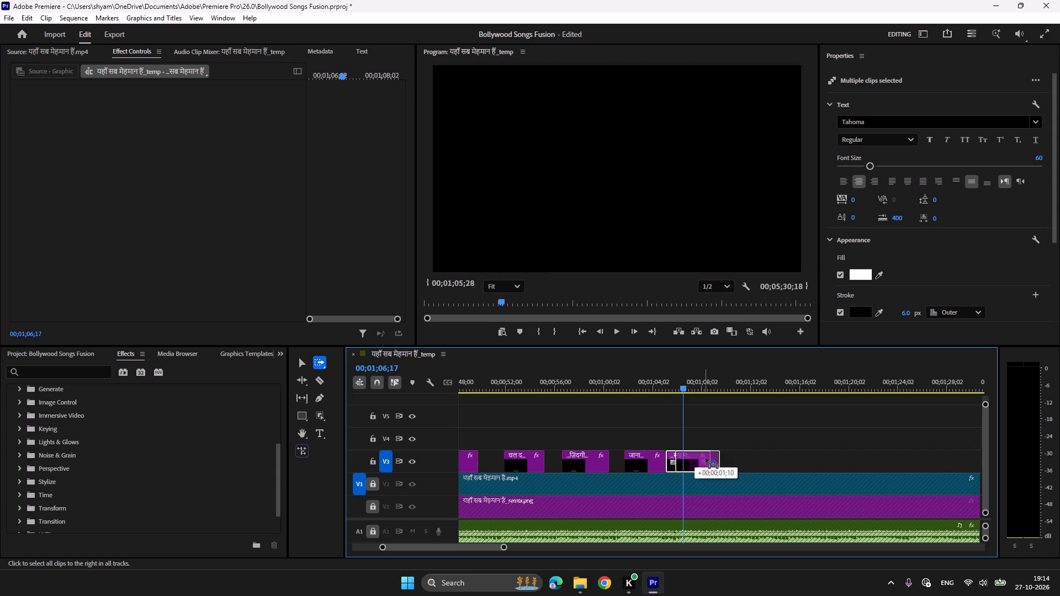
drag(706, 458, 707, 458)
Play back the tenth lyric graphic's new timing and save the project.
key(space)
scroll(748, 454, down, 4)
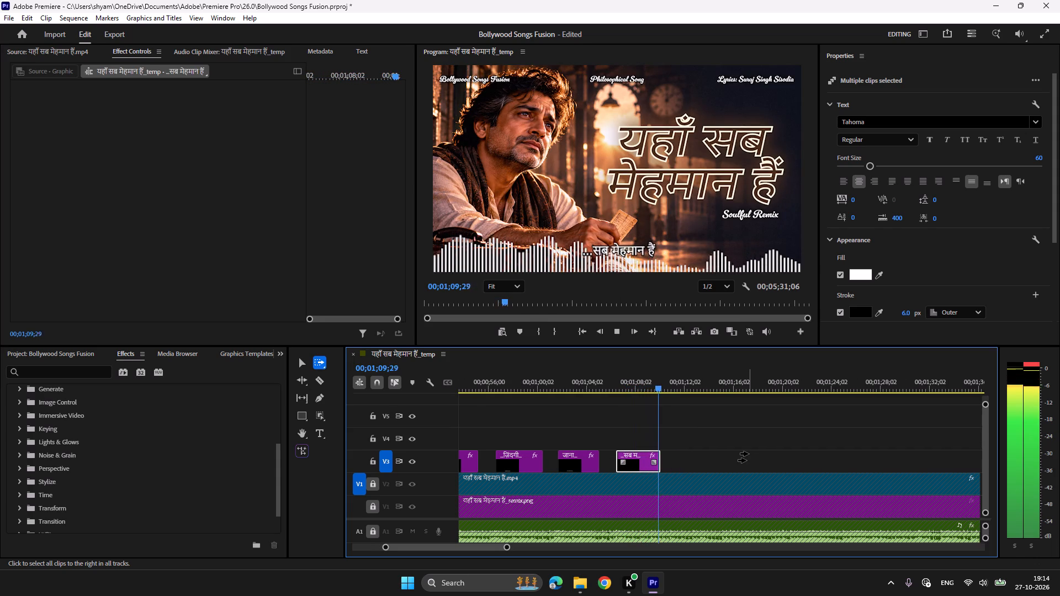
key(ctrl+s)
key(space)
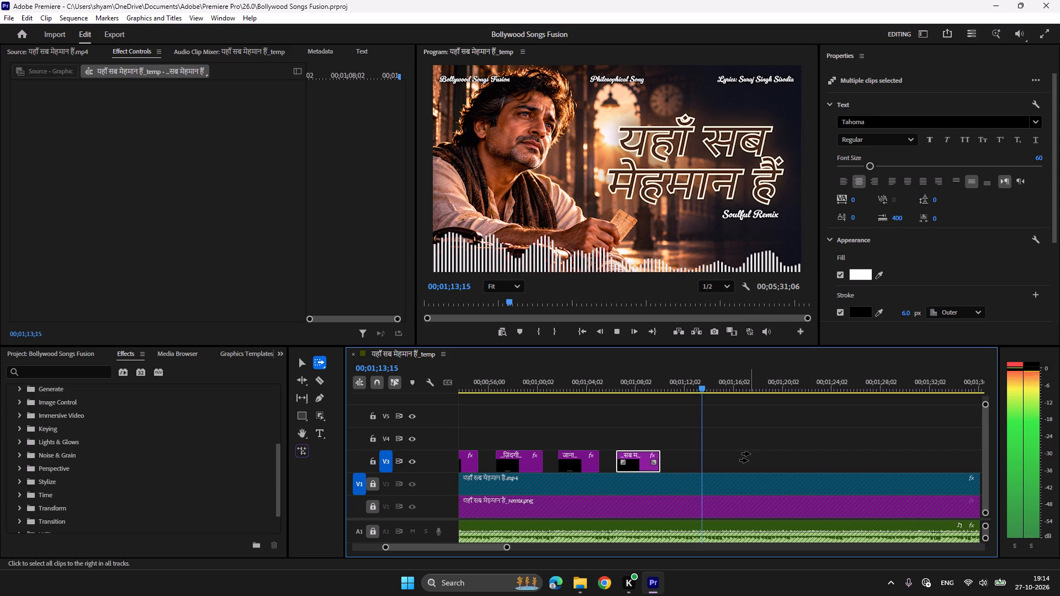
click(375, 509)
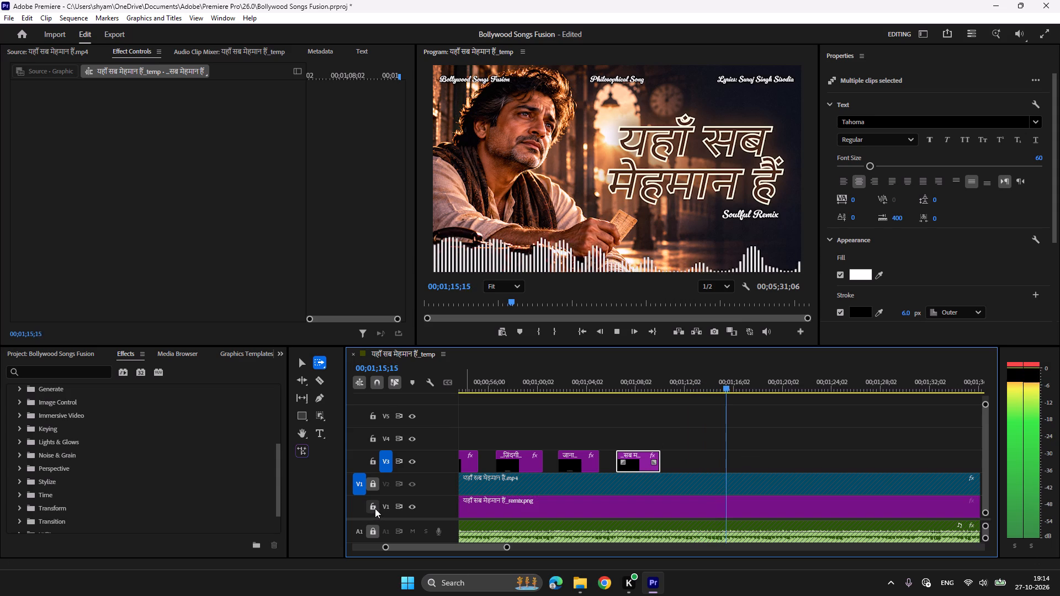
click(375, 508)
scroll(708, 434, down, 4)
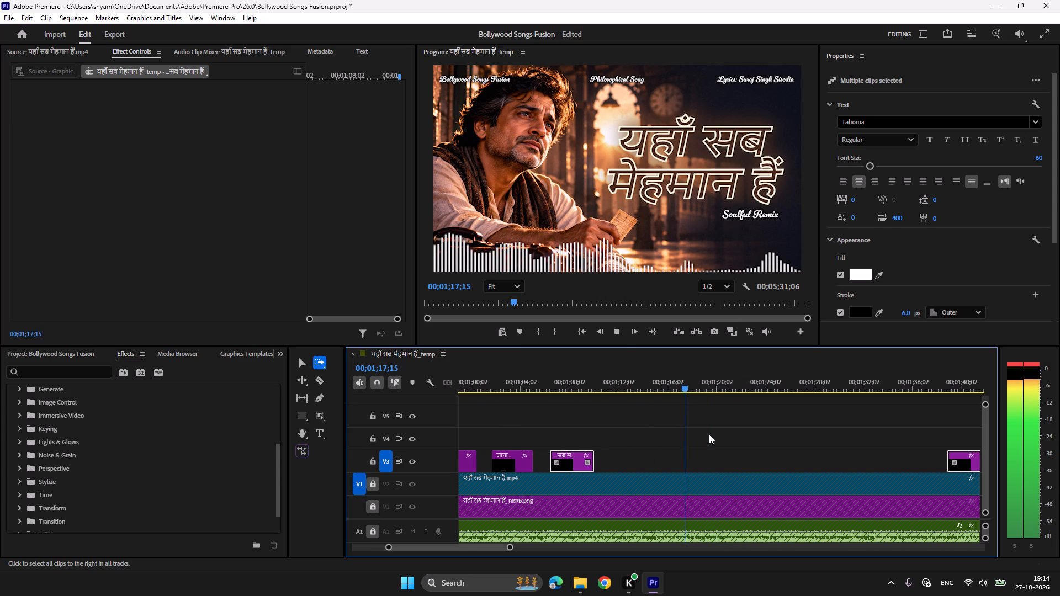
Magnify the program preview to 75% and pan it to the lyric area over the audio waveform.
scroll(709, 434, down, 9)
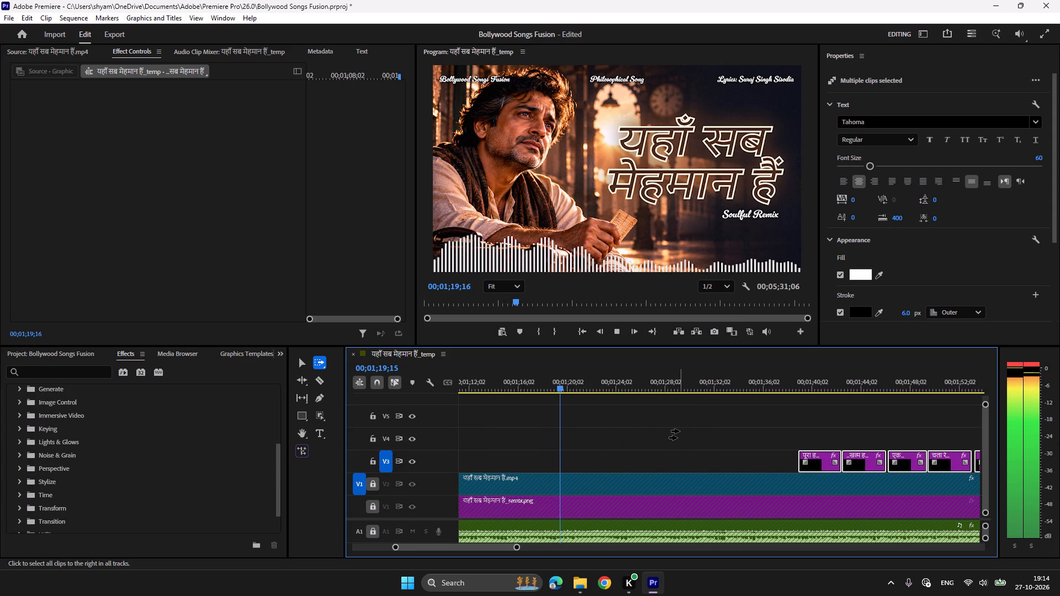
scroll(679, 431, down, 3)
key(space)
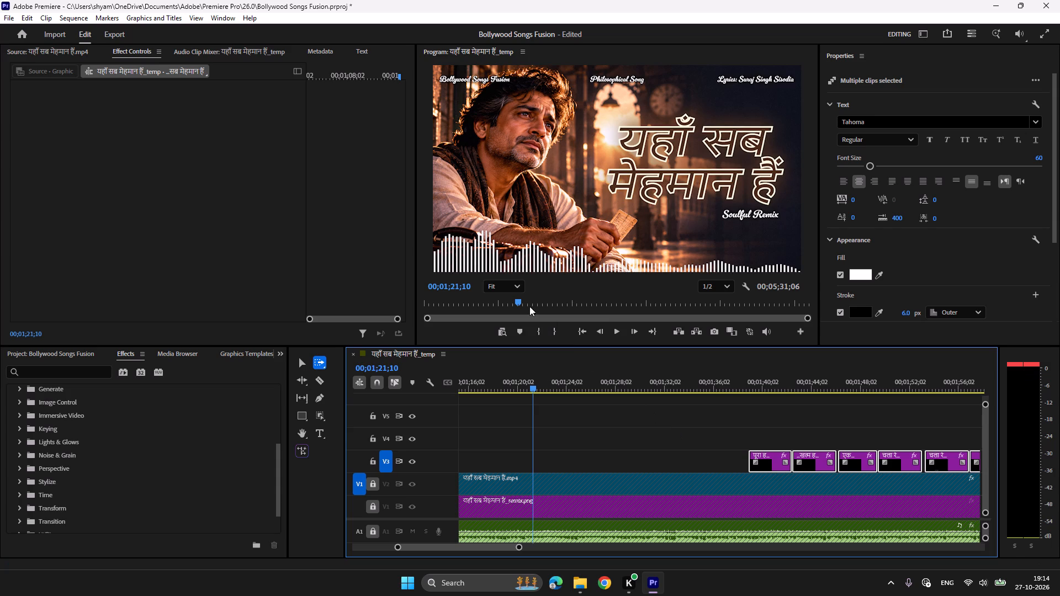
click(518, 286)
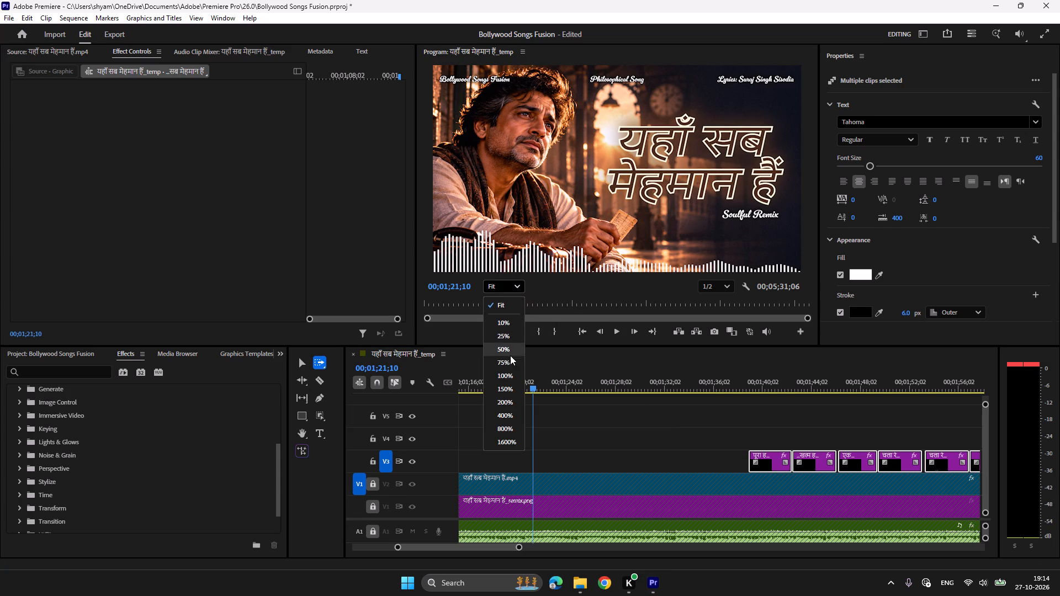
click(510, 374)
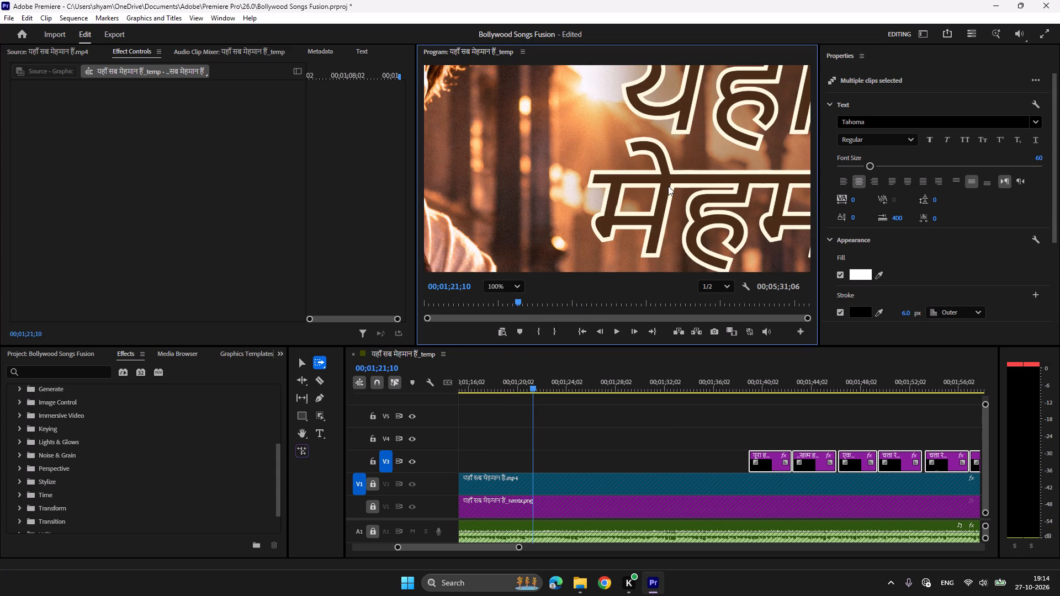
key(h)
drag(668, 230, 653, 128)
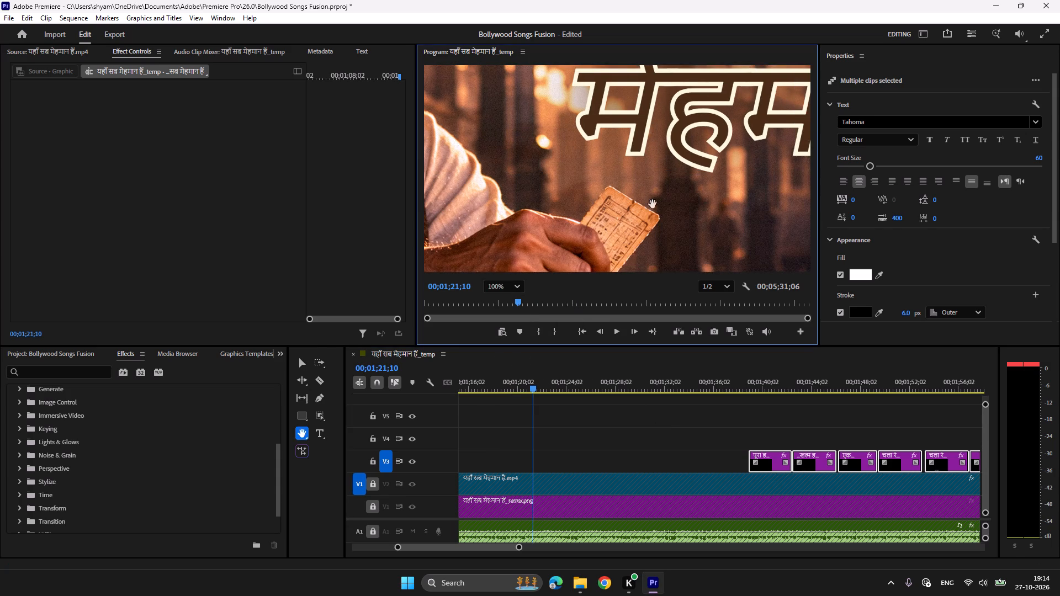
drag(654, 215, 667, 88)
drag(677, 141, 688, 171)
key(space)
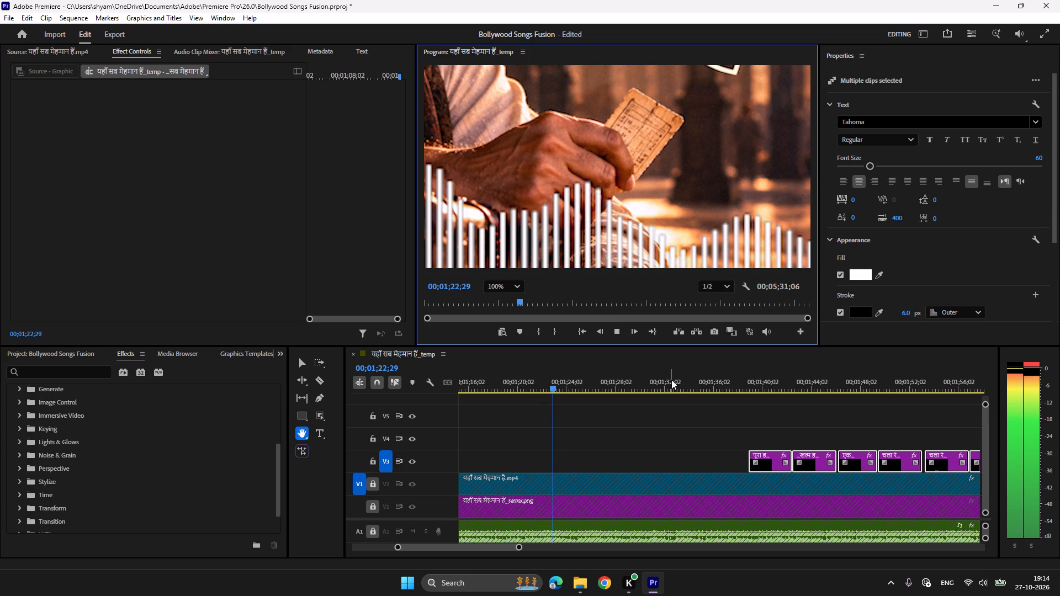
click(515, 285)
click(512, 359)
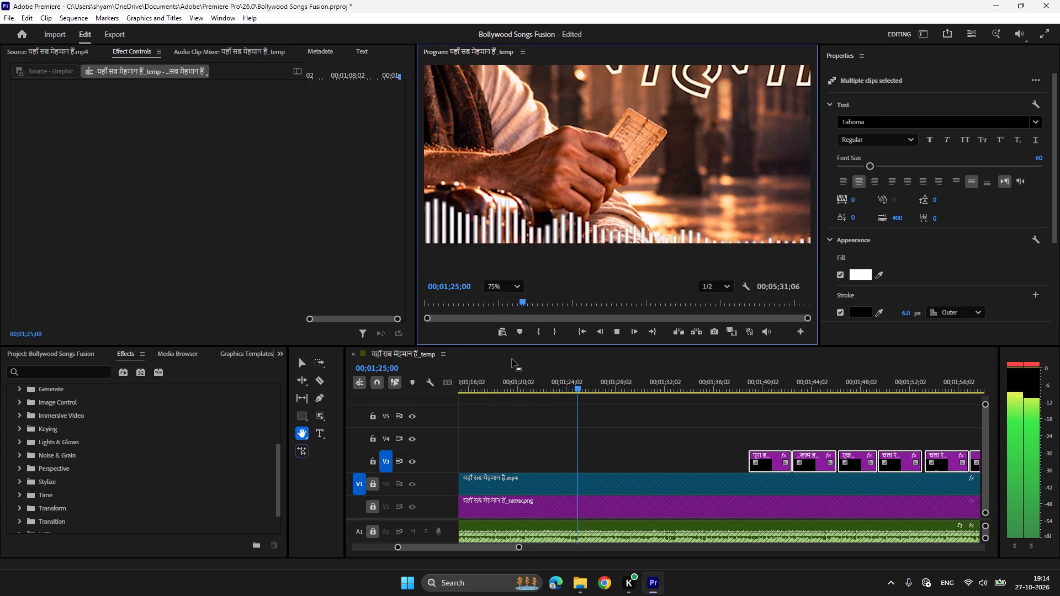
drag(639, 151, 633, 187)
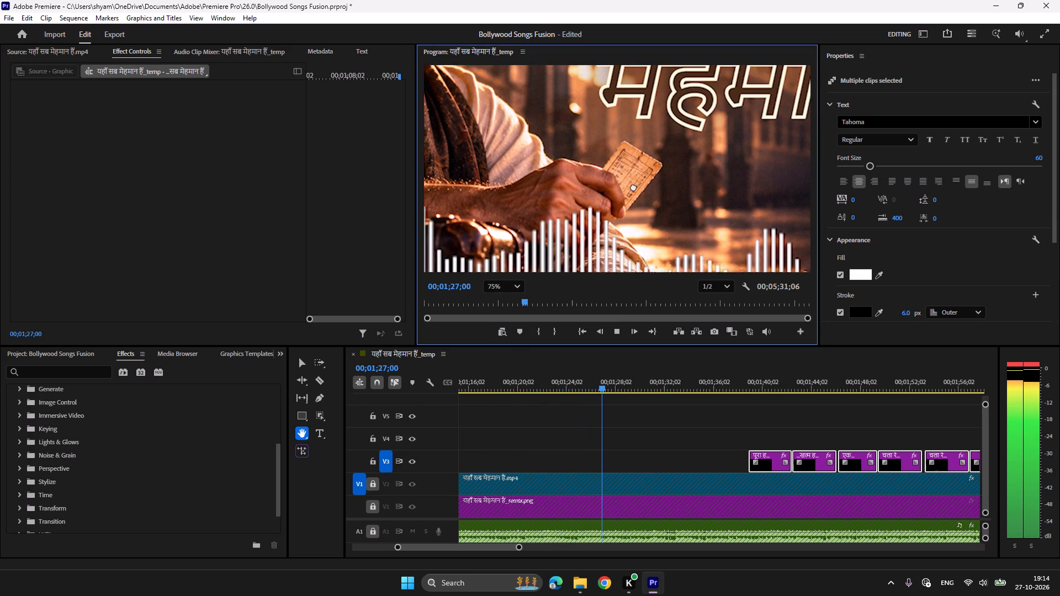
drag(633, 187, 633, 196)
drag(633, 196, 636, 168)
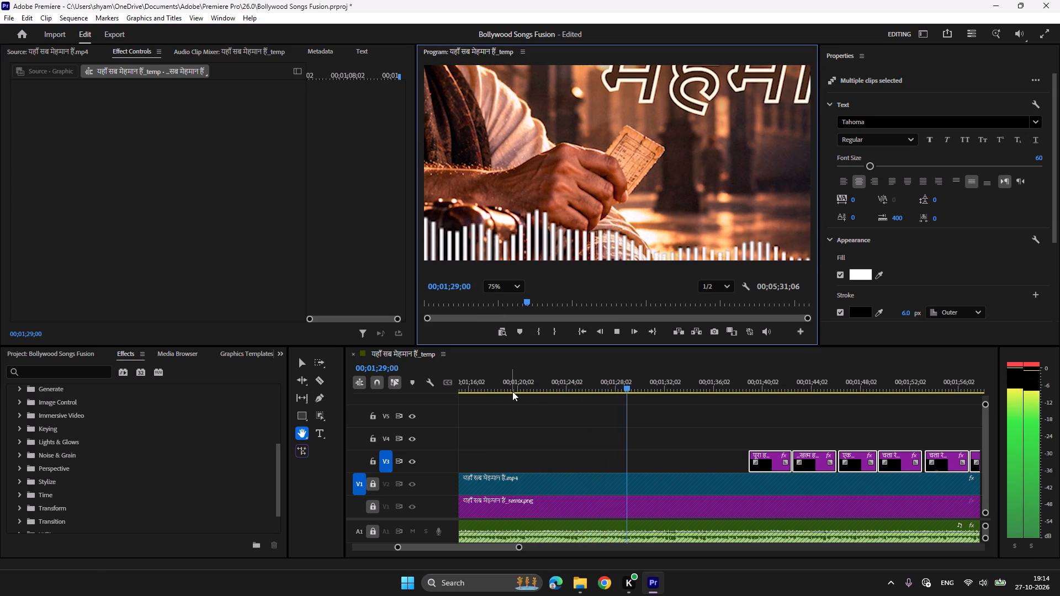
Shift the lyric graphics from the eleventh one, "पूरा हुआ खेल; यहाँ...", onward to start at its vocal entry, 00;01;31;07.
key(a)
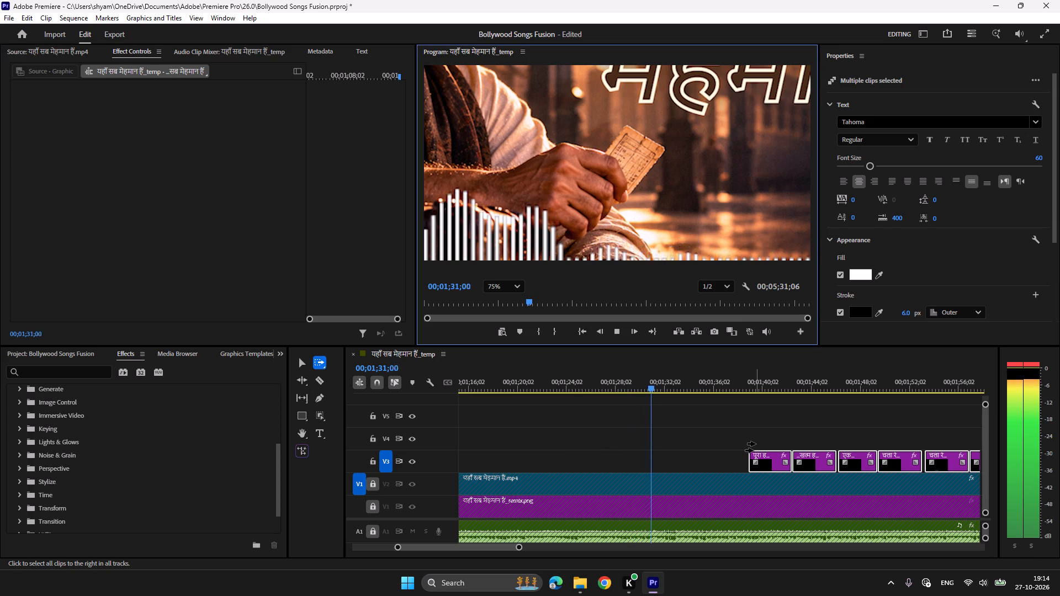
key(space)
drag(773, 460, 683, 455)
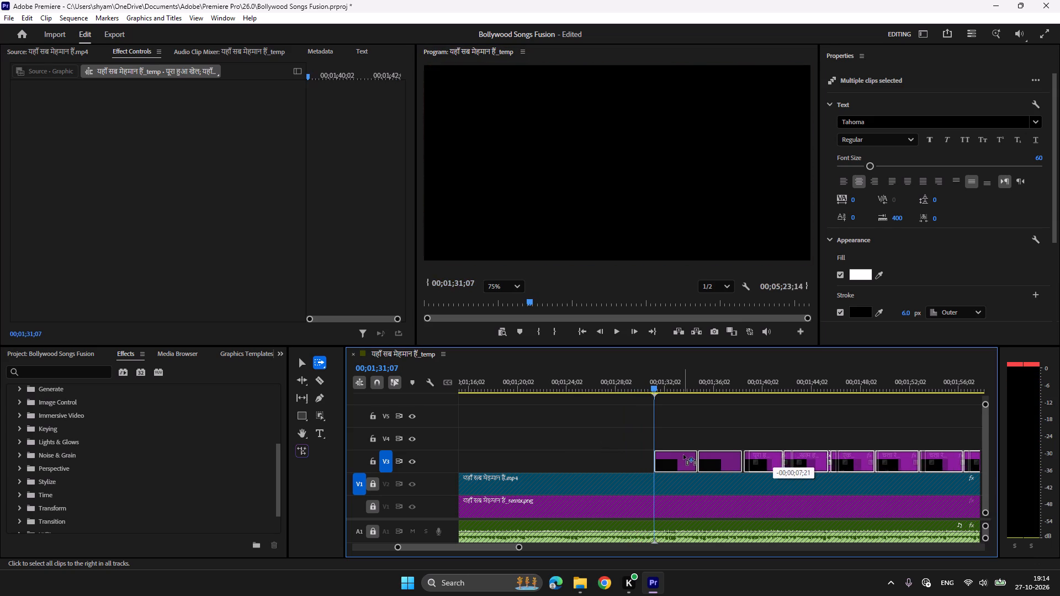
drag(683, 455, 682, 455)
Find the twelfth line's vocal entry and shift the lyric graphics from "...खत्म हुआ मेला" onward to start there, at 00;01;36;01.
key(space)
scroll(699, 419, down, 4)
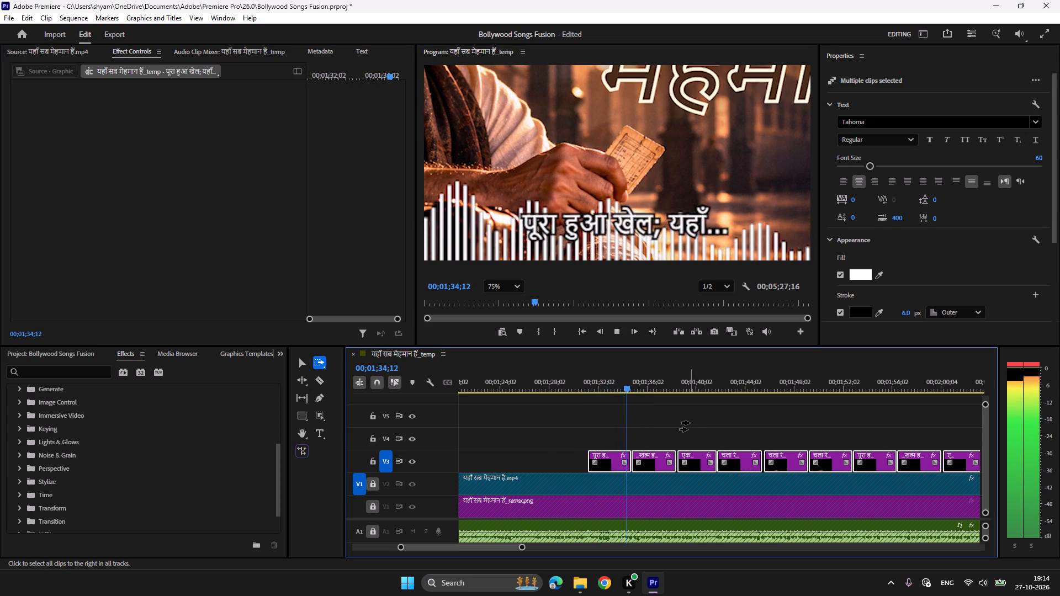
key(space)
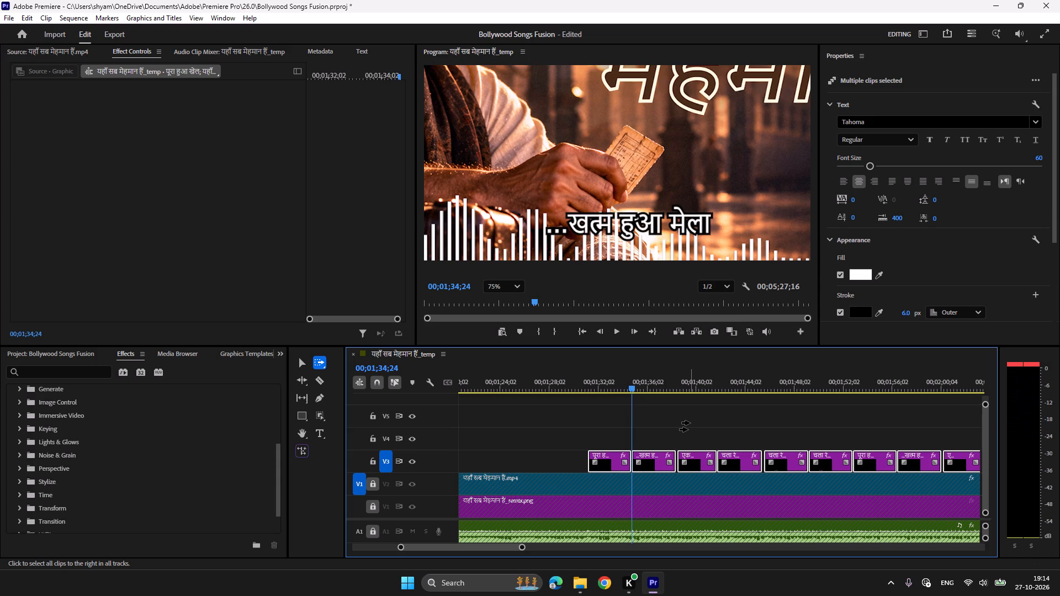
click(609, 372)
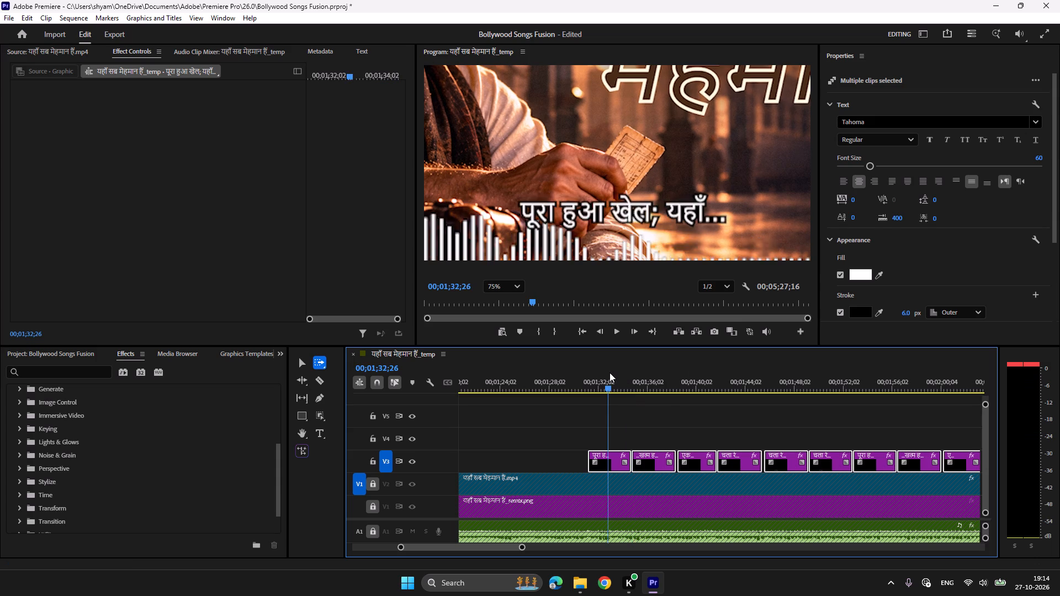
key(space)
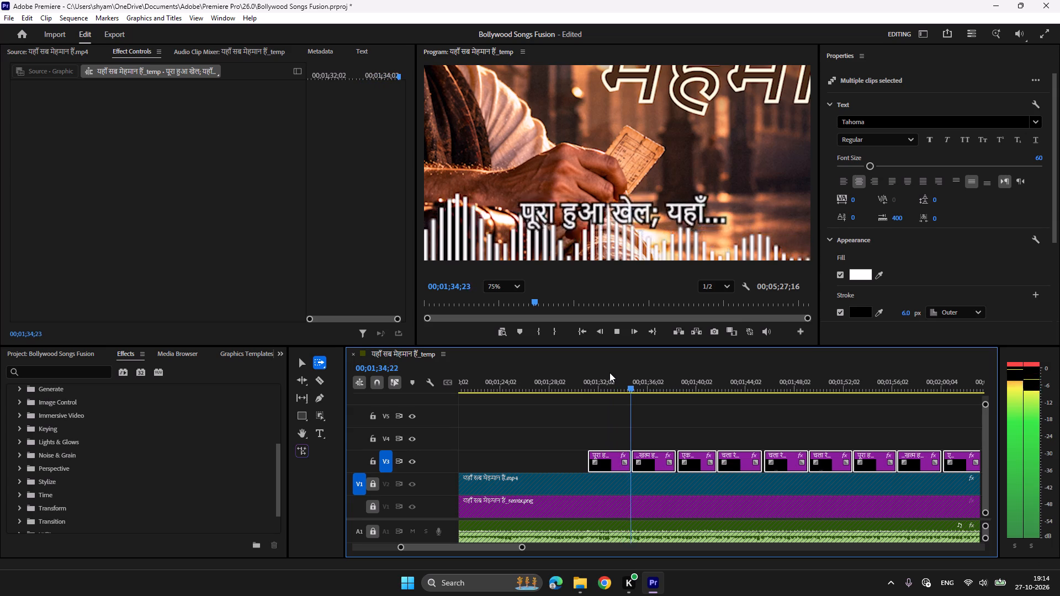
key(space)
click(602, 379)
key(space)
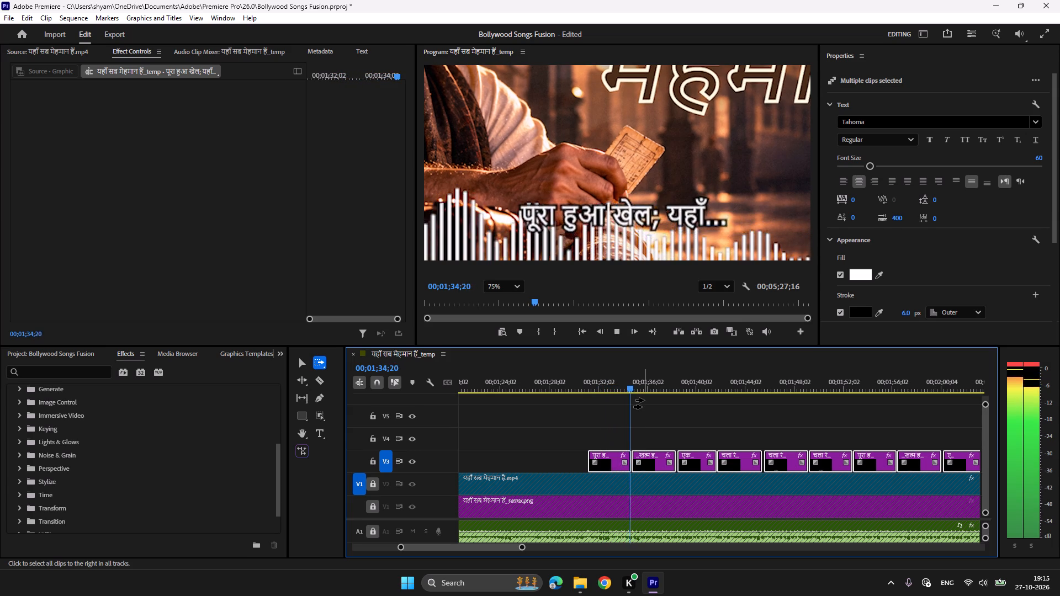
key(space)
key(space)
key(space)
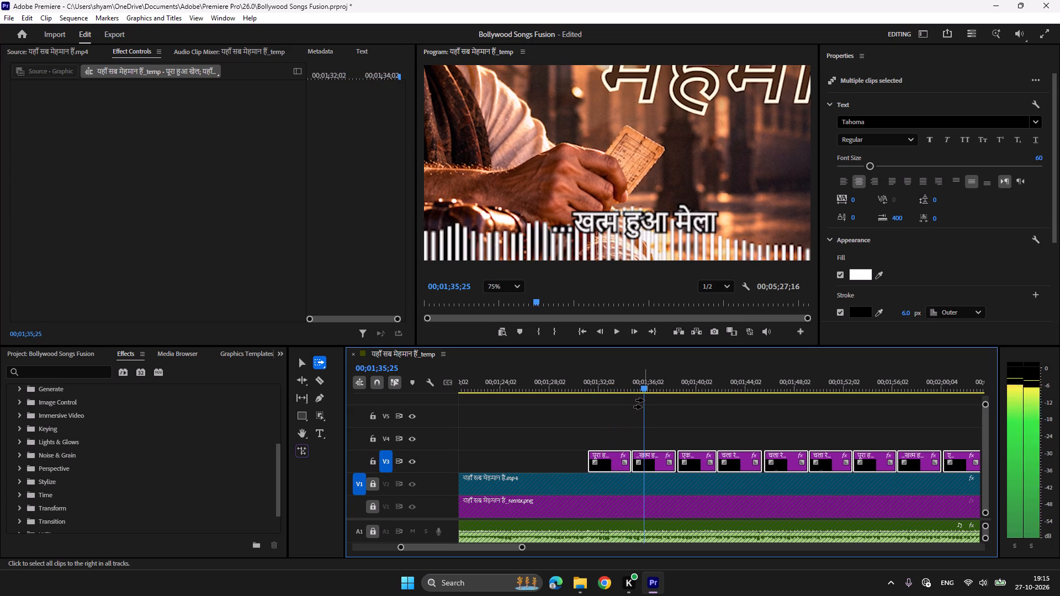
key(space)
key(space)
click(664, 459)
drag(664, 459, 670, 459)
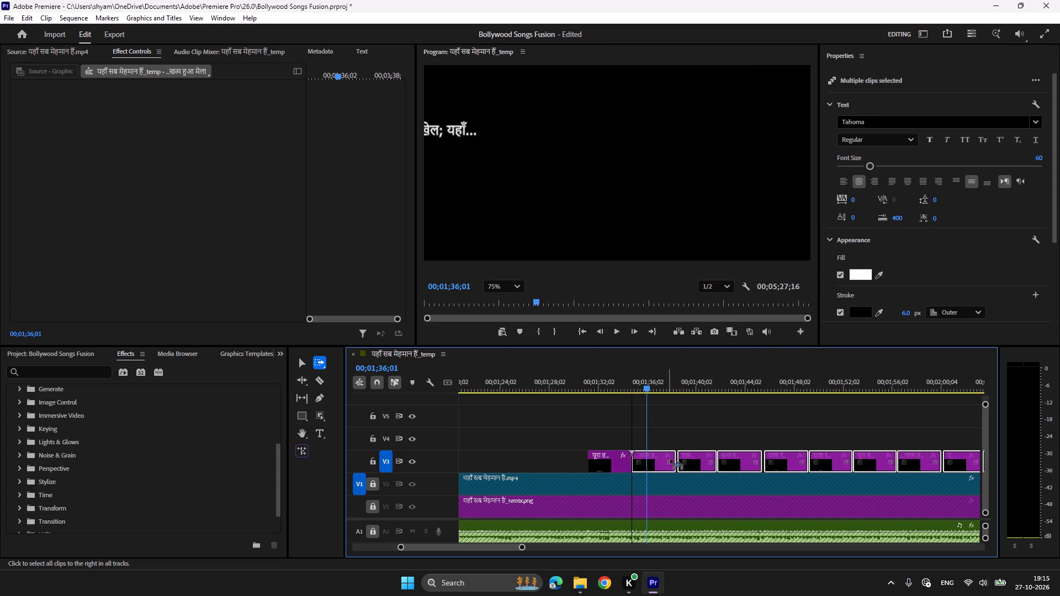
drag(670, 459, 677, 460)
Extend the end of the eleventh lyric graphic, "पूरा हुआ खेल; यहाँ...", to about 00;01;35;06, where its vocal ends.
click(628, 387)
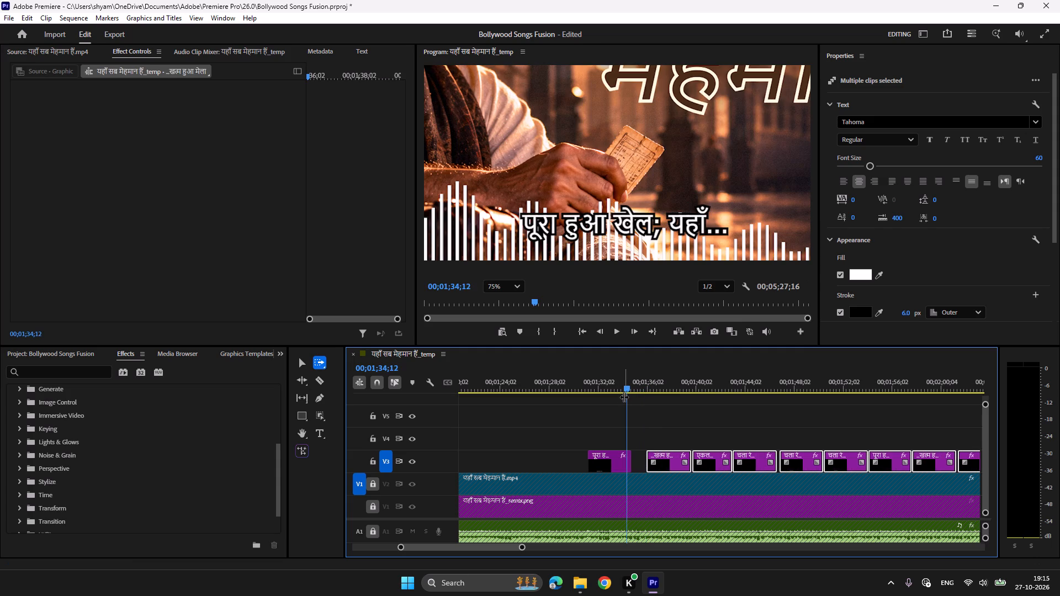
text(v)
key(space)
key(space)
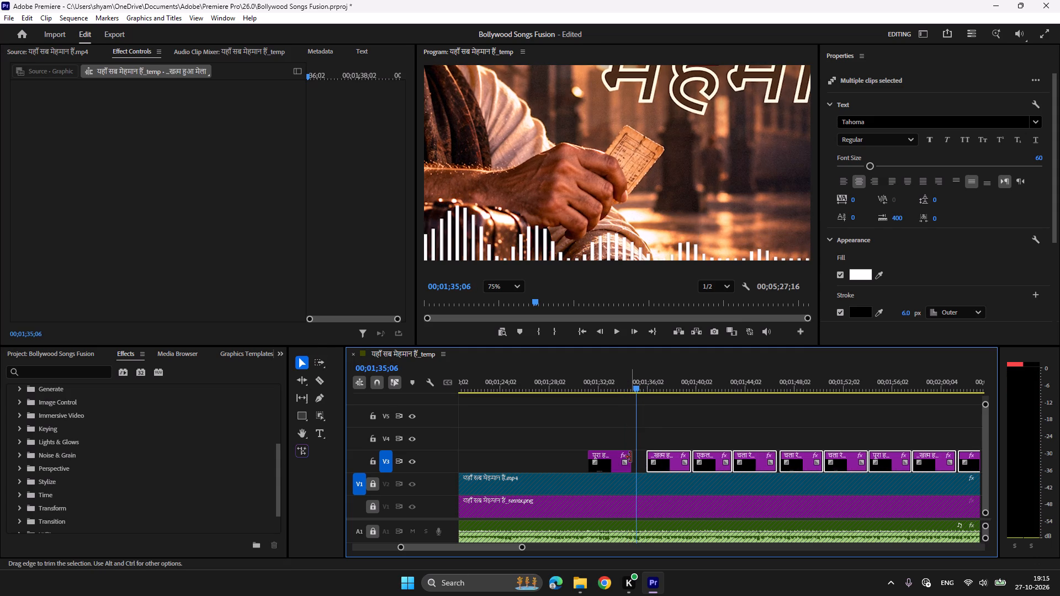
drag(630, 457, 638, 457)
Shift the lyric graphics from the thirteenth one, "एकला ही आया था", onward to start at its vocal entry, 00;01;41;02.
key(space)
key(a)
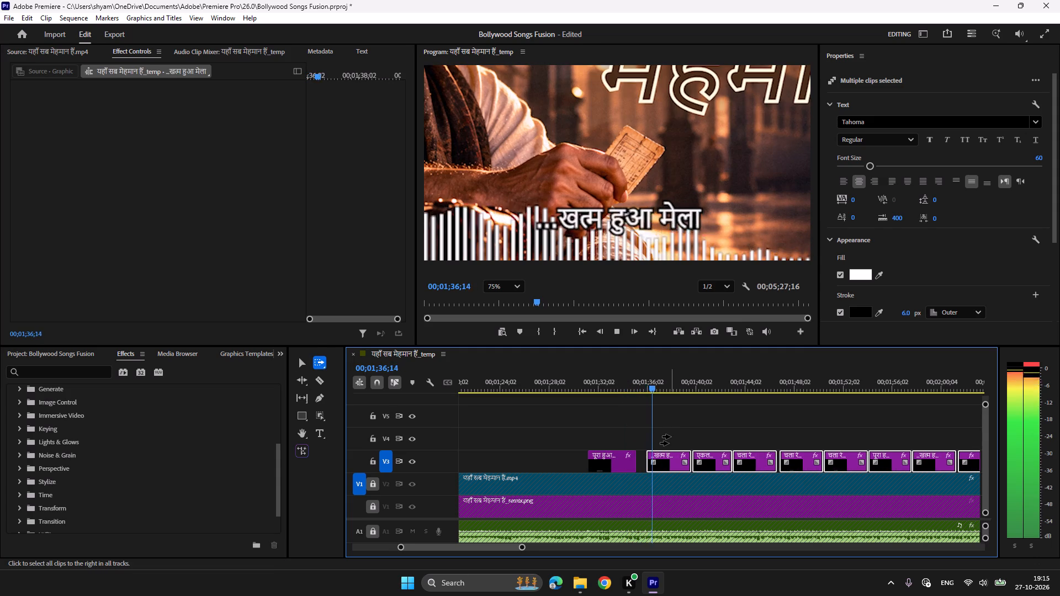
scroll(665, 432, down, 5)
scroll(601, 440, down, 1)
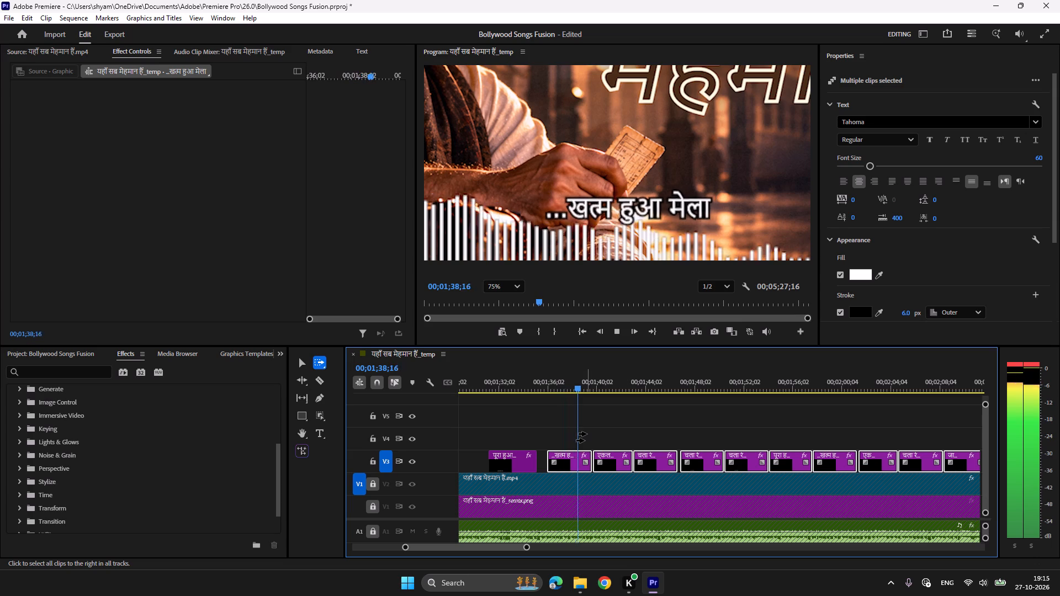
key(space)
click(627, 458)
drag(624, 457, 635, 458)
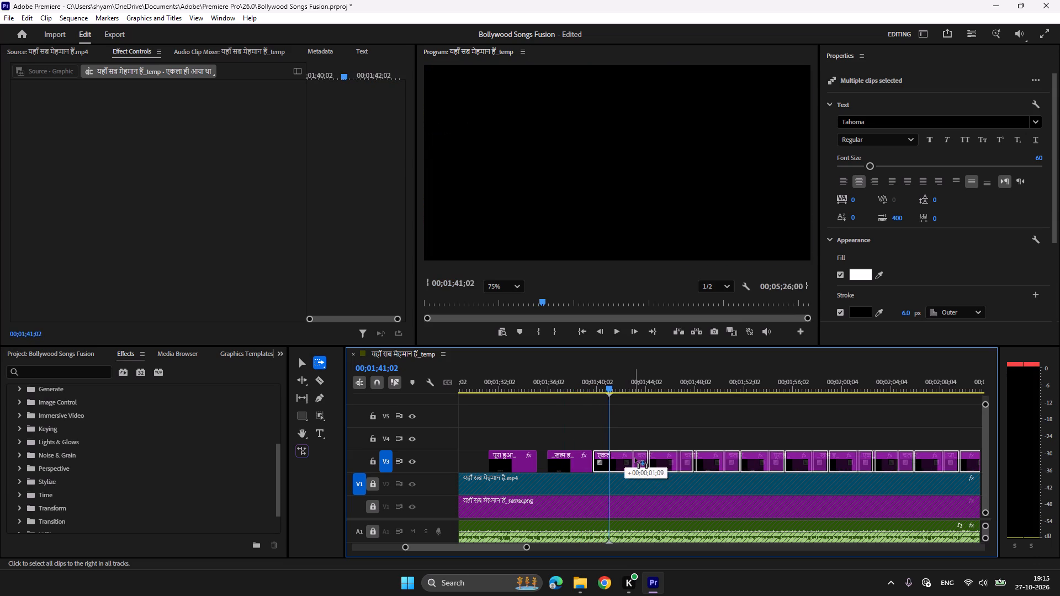
drag(635, 458, 636, 458)
Find the fourteenth line's vocal entry and shift the lyric graphics from "चला रे अकेला" onward to start at about 00;01;46;01.
key(space)
scroll(676, 421, down, 4)
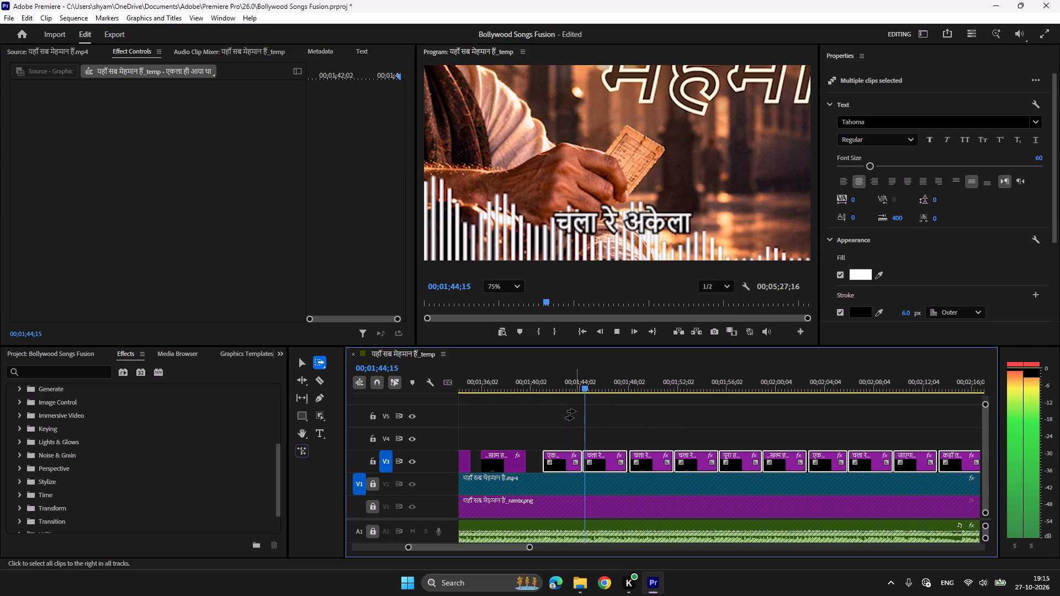
key(space)
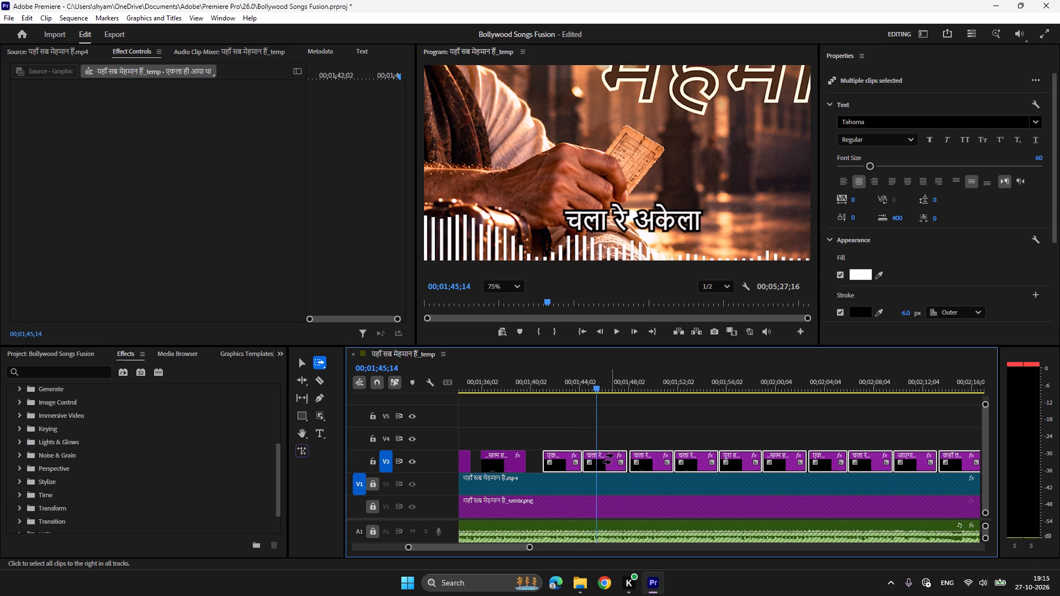
key(space)
key(space)
click(597, 381)
key(space)
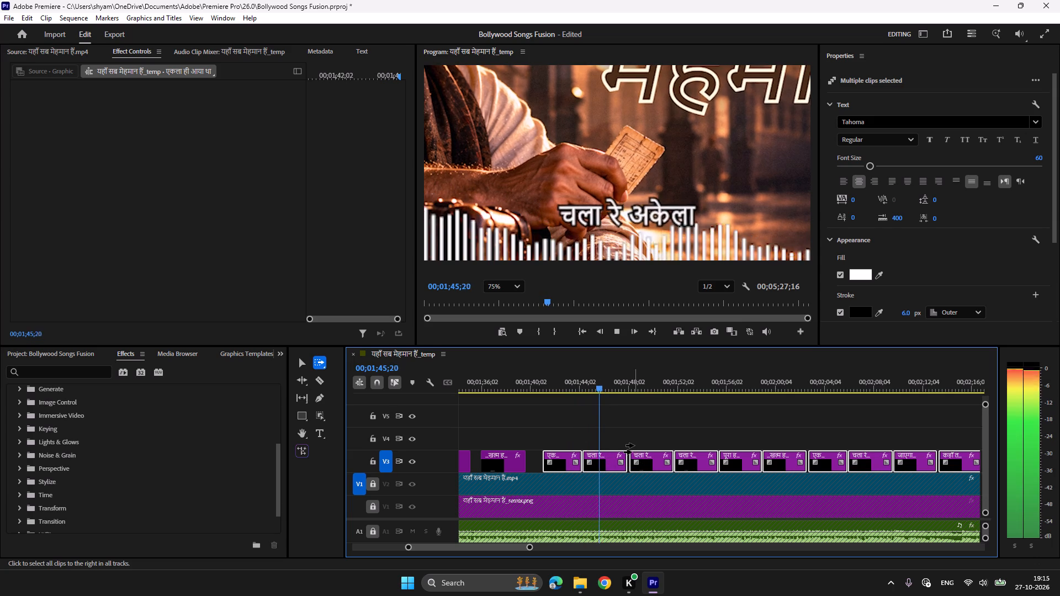
key(space)
drag(621, 457, 635, 459)
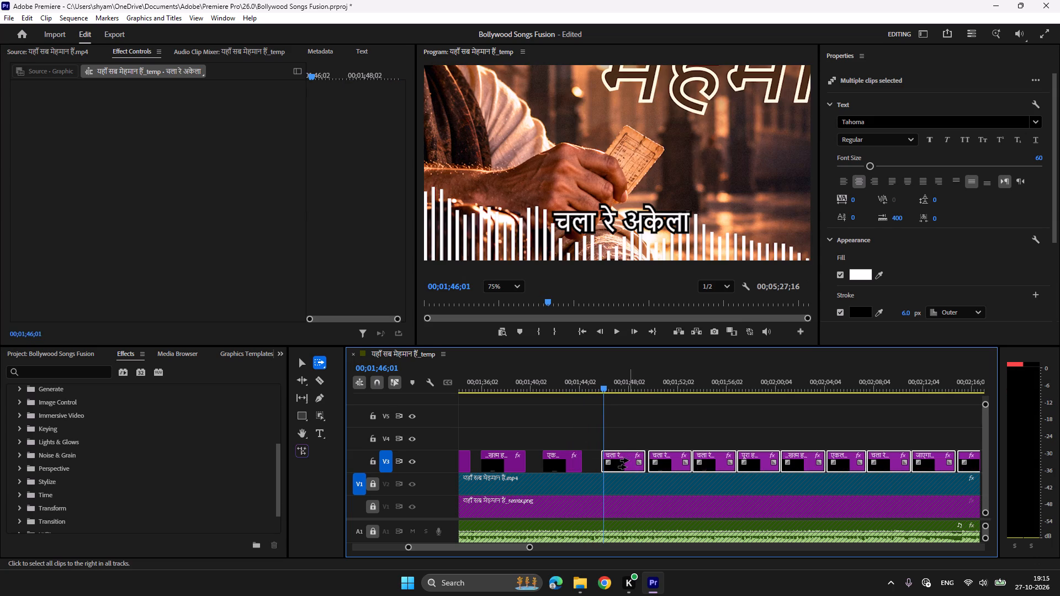
click(628, 460)
Extend the end of the thirteenth lyric graphic, "एकला ही आया था", to cover the rest of its sung line.
key(v)
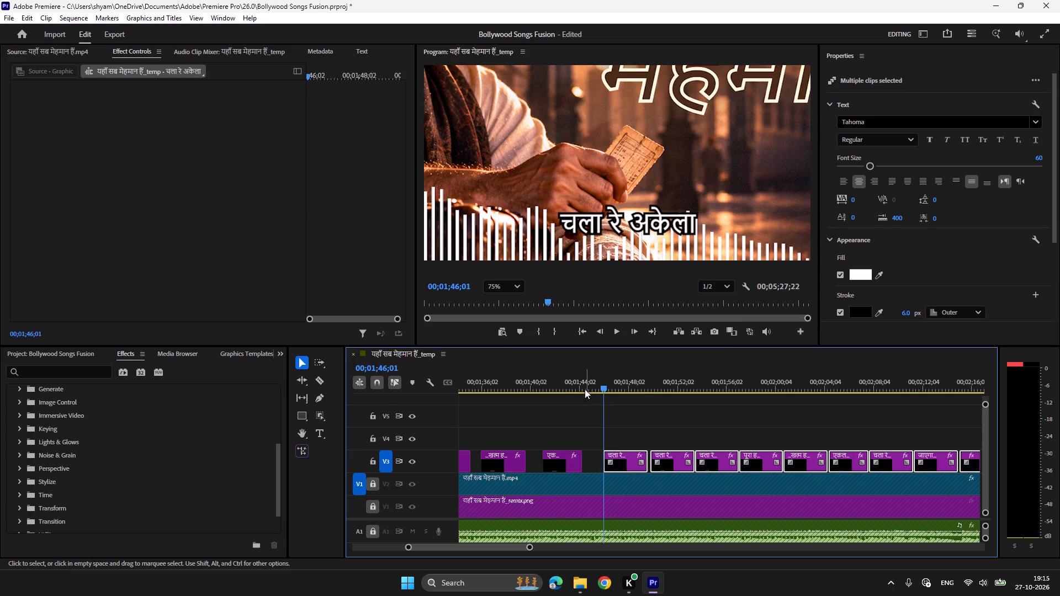
click(576, 380)
key(space)
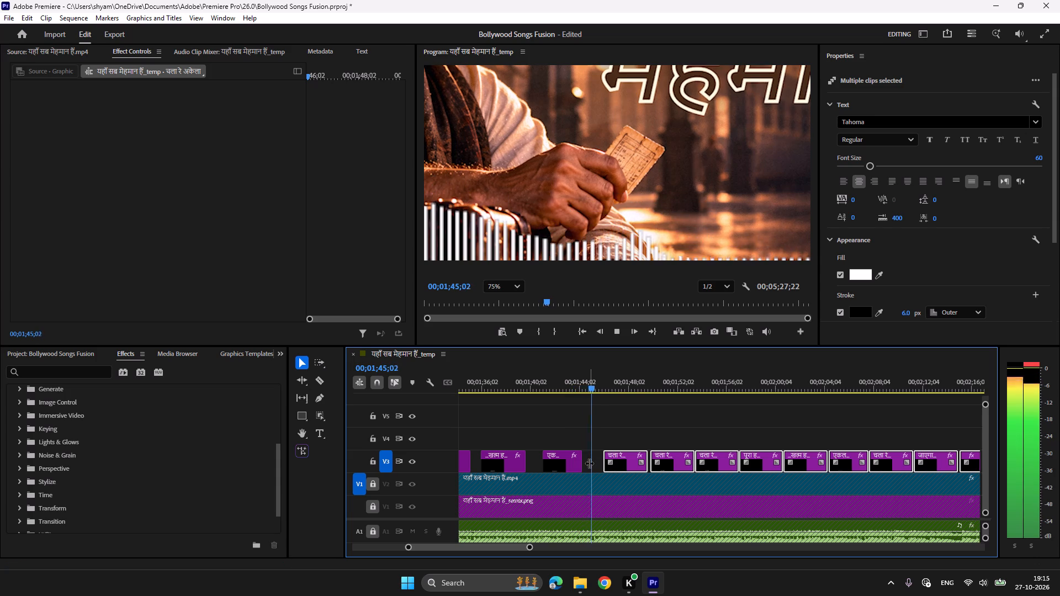
key(space)
drag(581, 459, 591, 459)
Recheck the fourteenth line's vocal entry and nudge the lyric graphics from it onward earlier to start at 00;01;45;27.
key(space)
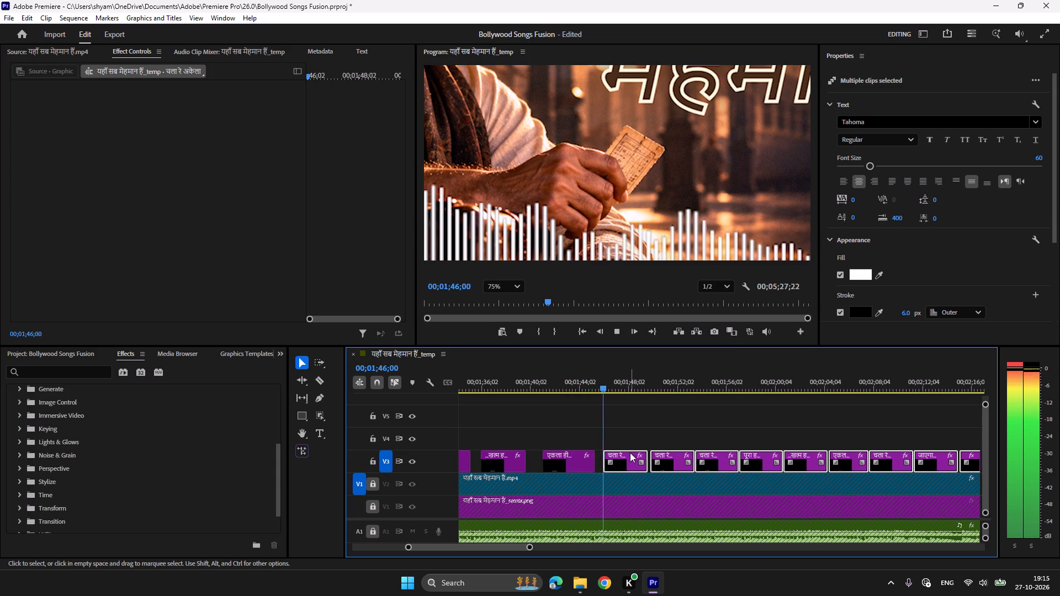
key(space)
click(602, 381)
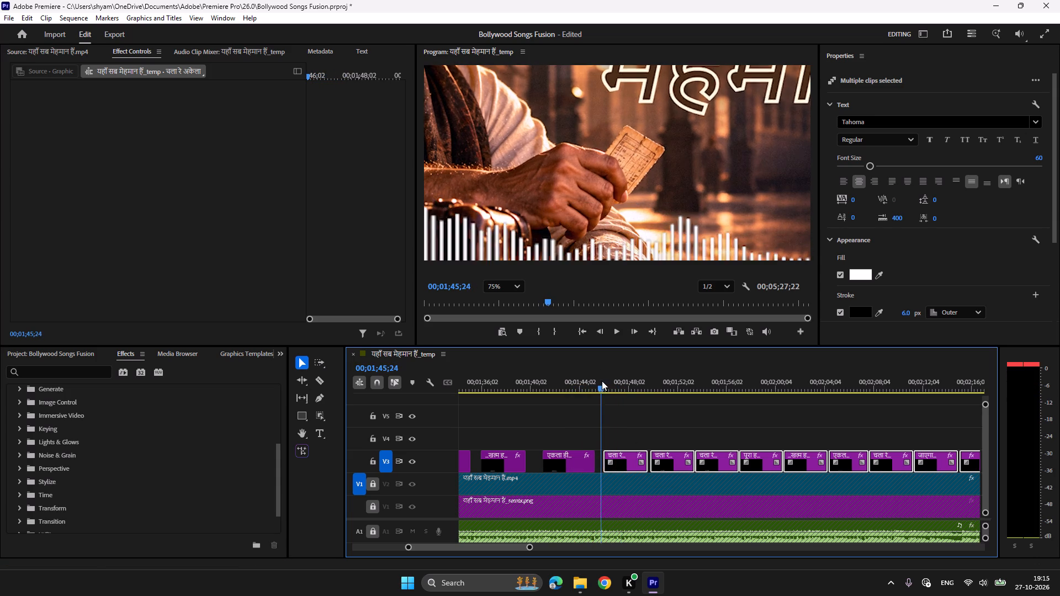
key(space)
key(space)
click(596, 387)
key(space)
key(space)
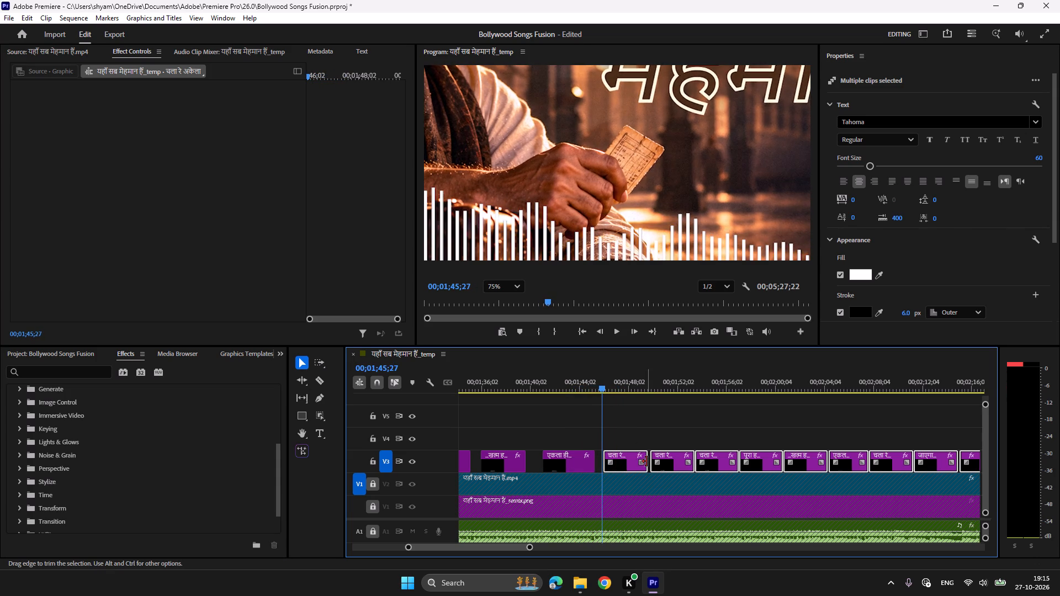
key(a)
click(636, 460)
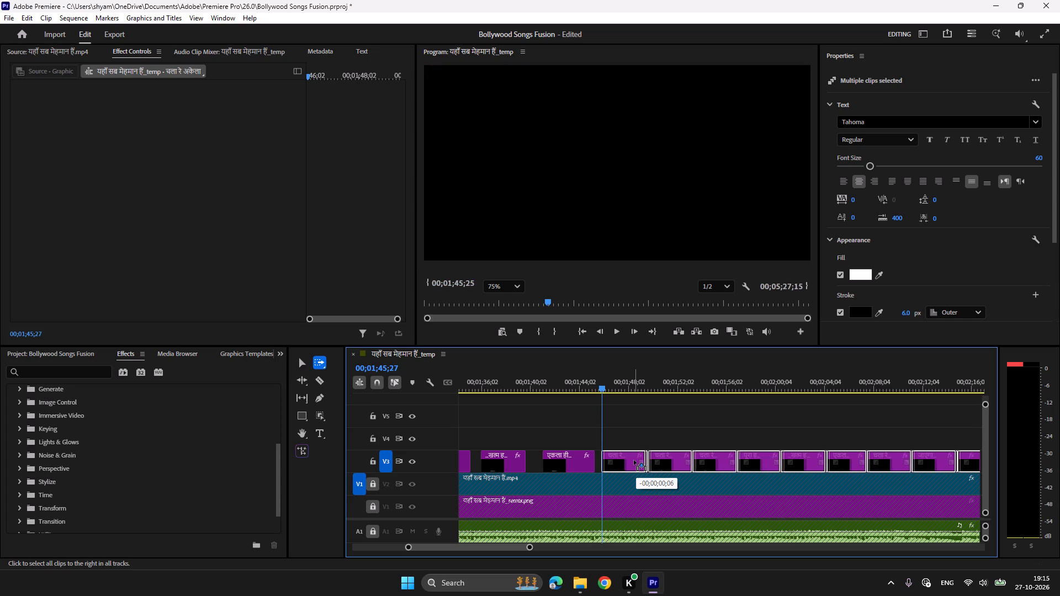
Find the fifteenth line's vocal entry and shift the lyric graphics from the second "चला रे अकेला" onward earlier to start at 00;01;48;13.
key(space)
scroll(629, 433, down, 2)
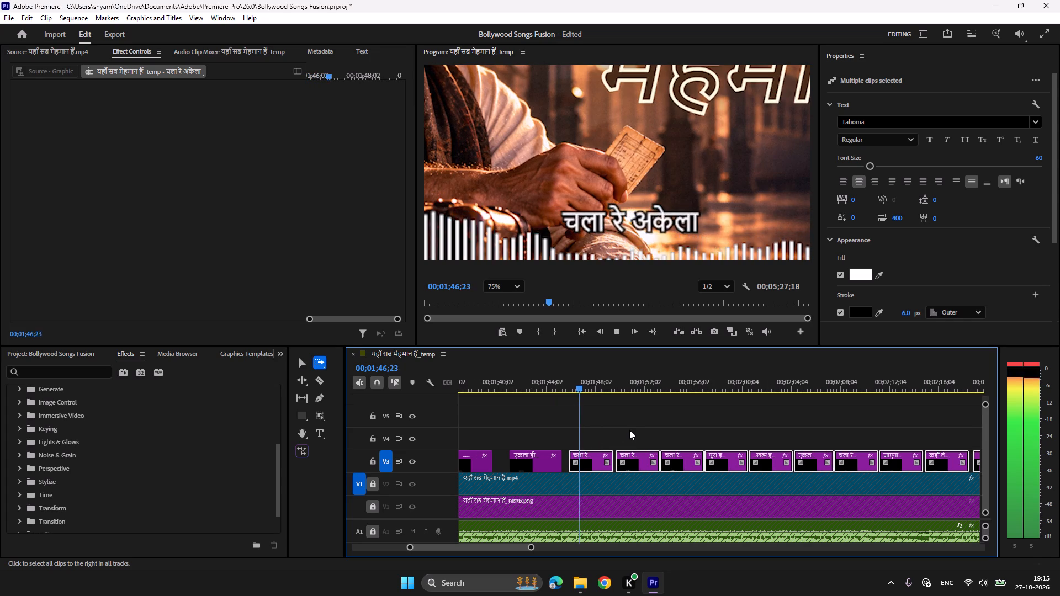
key(space)
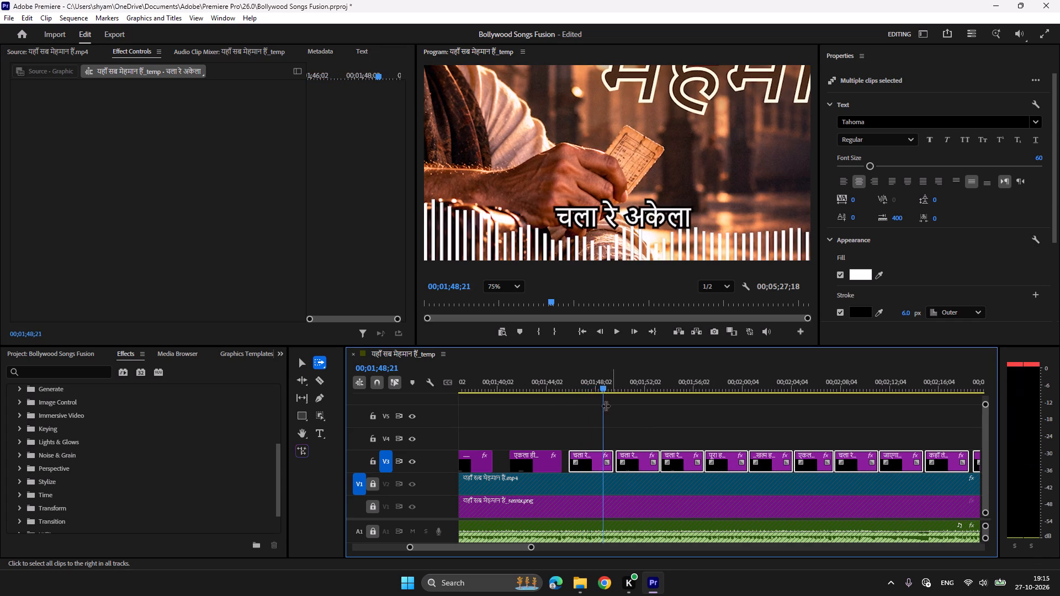
click(592, 380)
key(space)
key(space)
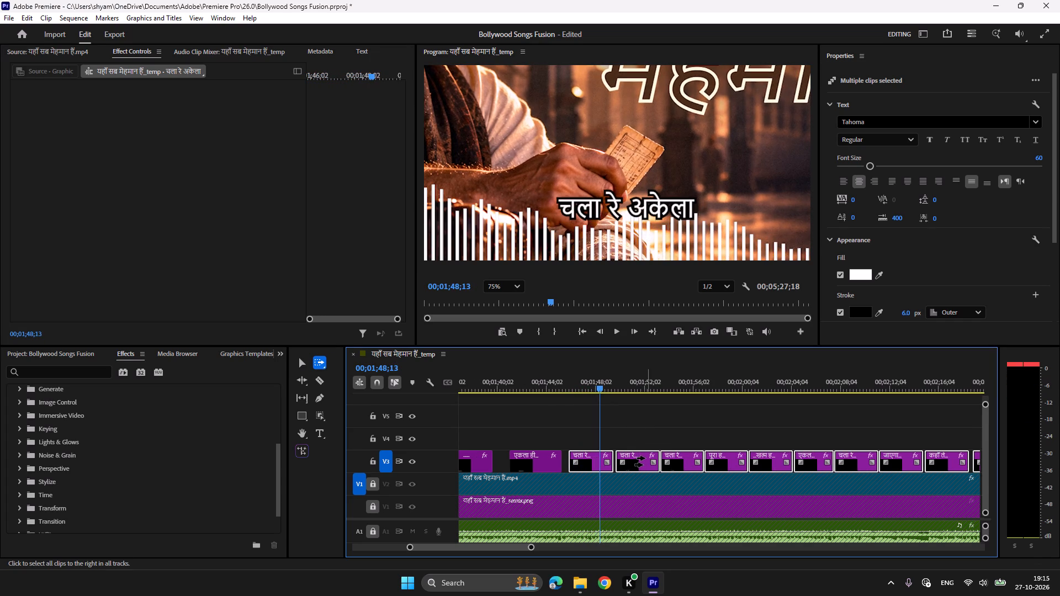
click(645, 458)
drag(648, 459, 634, 459)
Find the sixteenth line's vocal entry and shift the lyric graphics from the third "चला रे अकेला" onward earlier to start at 00;01;50;24.
key(space)
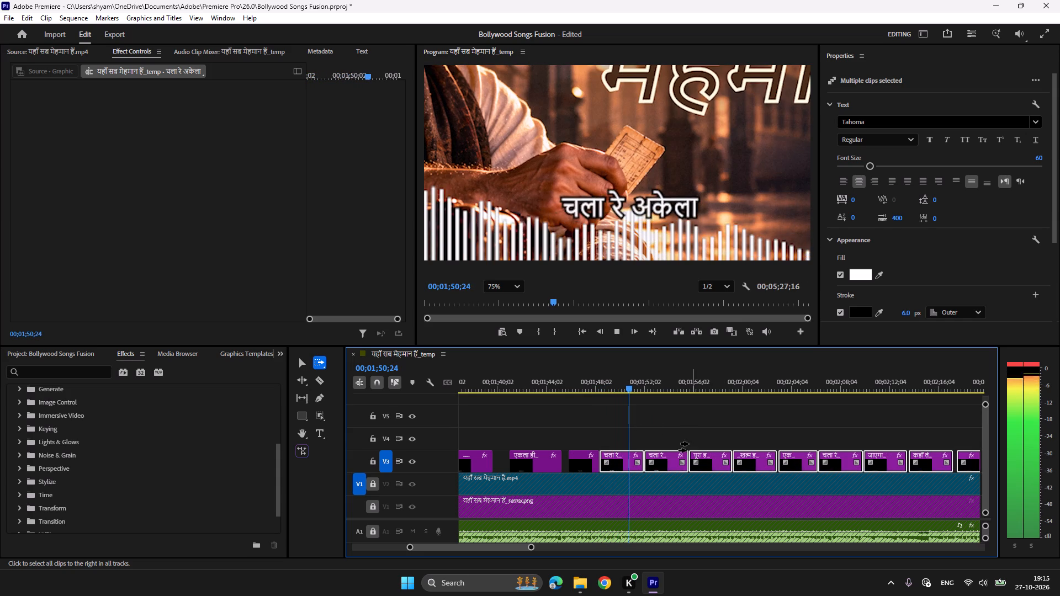
key(space)
click(676, 461)
click(619, 380)
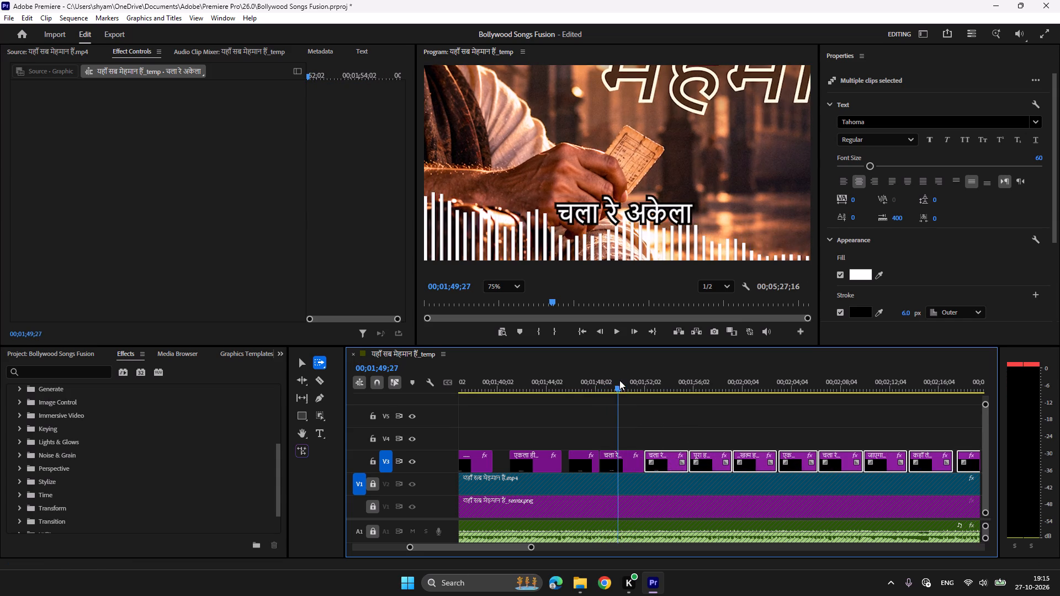
key(space)
key(space)
drag(679, 457, 672, 457)
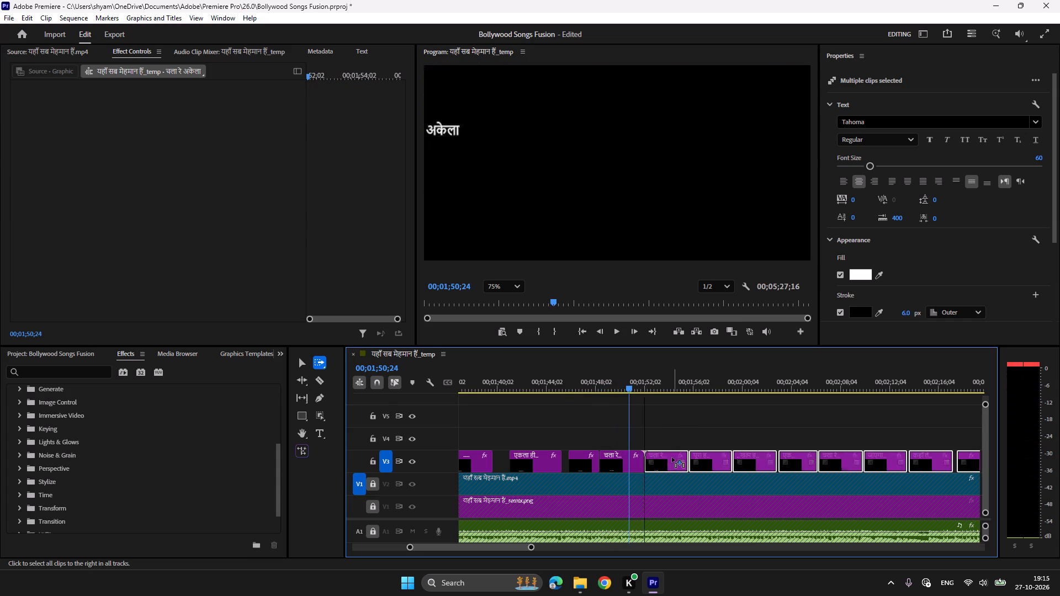
drag(672, 457, 667, 457)
Find the seventeenth line's vocal entry and shift the lyric graphics from "पूरा हुआ खेल" onward earlier to start at 00;01;53;08.
key(space)
scroll(668, 439, down, 4)
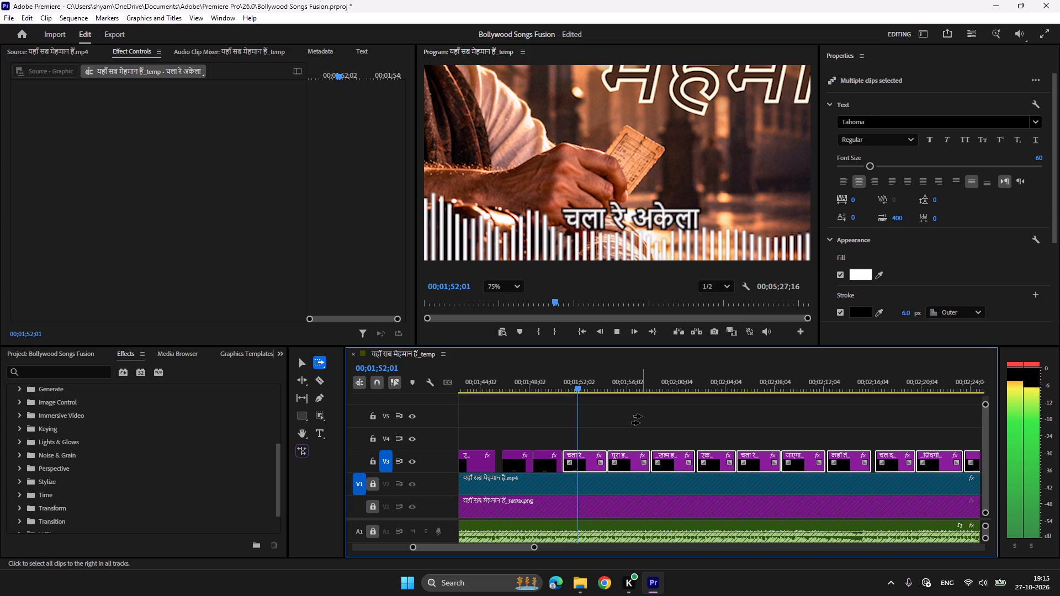
key(space)
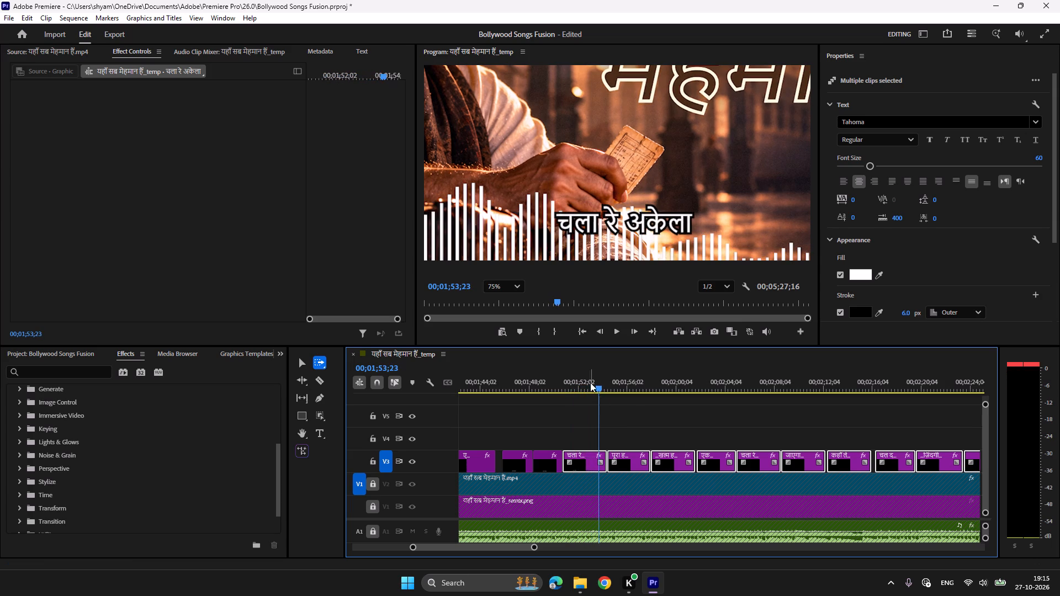
click(587, 379)
key(space)
key(space)
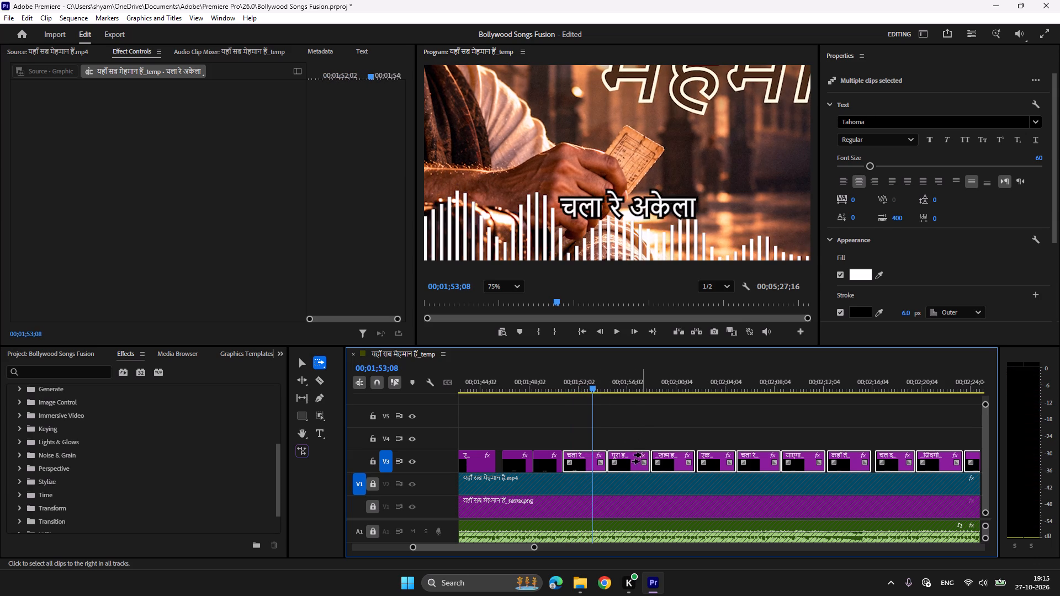
click(642, 456)
drag(640, 457, 628, 457)
Find the eighteenth line's vocal entry and shift the lyric graphics from "...खत्म हुआ मेला" onward later to start at 00;01;58;08.
key(space)
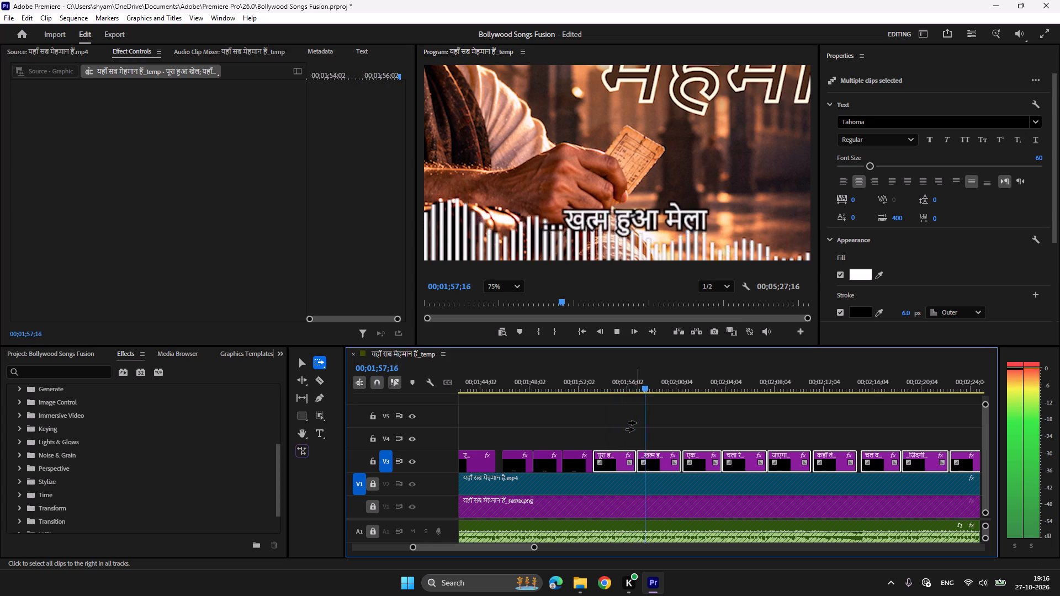
key(space)
key(space)
key(space)
click(670, 459)
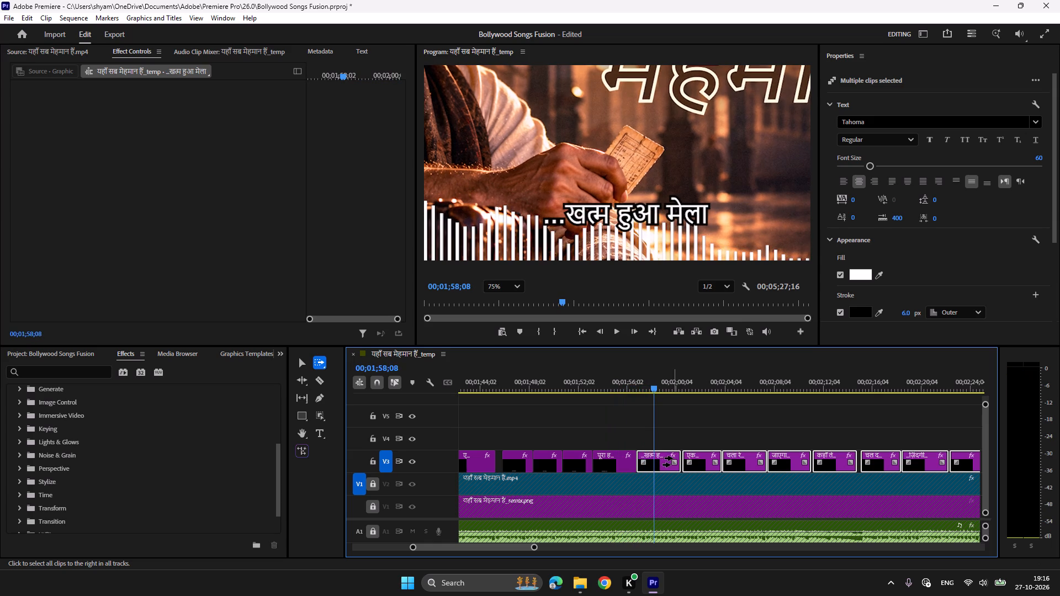
drag(671, 457, 683, 457)
Replay the seventeenth line and extend the end of its lyric graphic, "पूरा हुआ खेल", to 00;01;57;18.
click(626, 382)
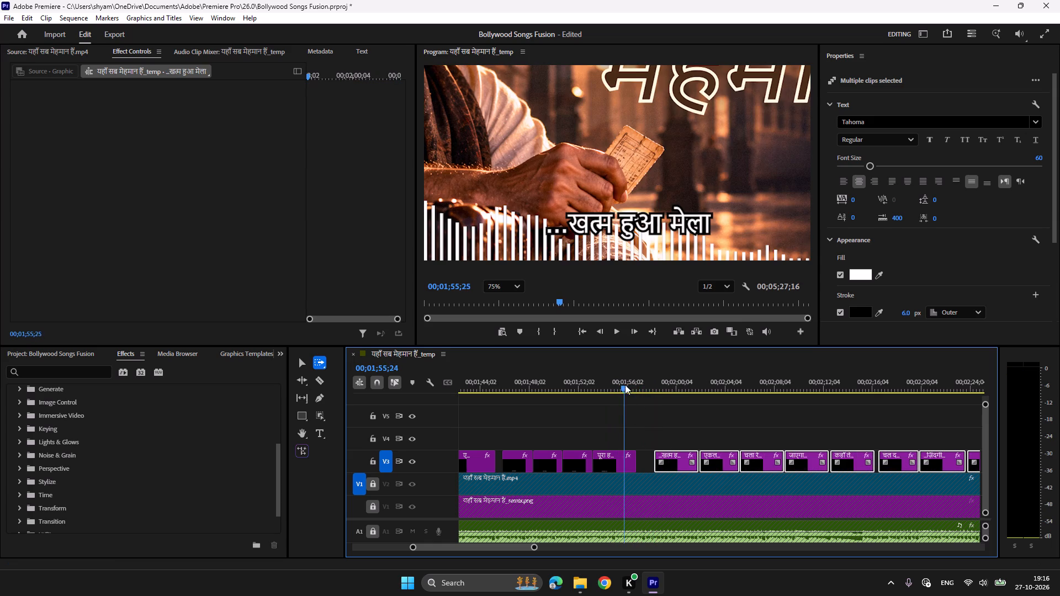
key(space)
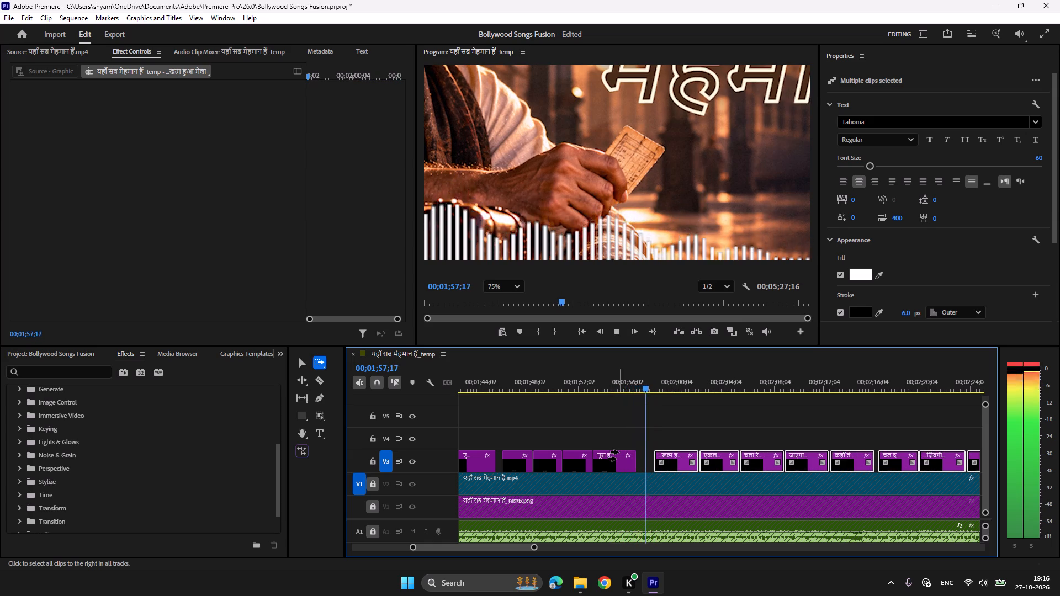
key(space)
key(v)
drag(634, 458, 643, 458)
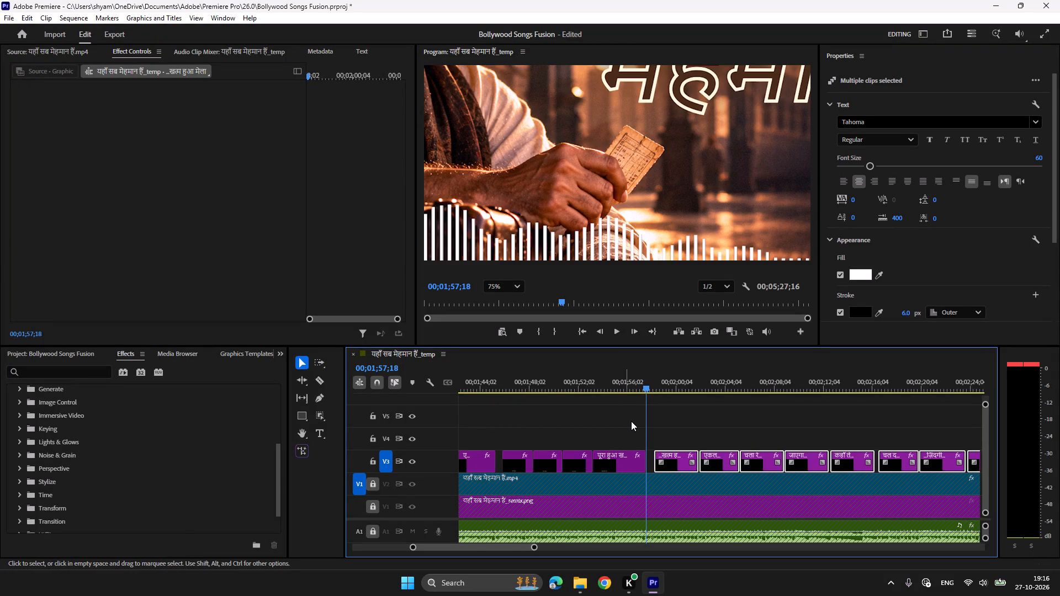
Find the nineteenth line's vocal entry and shift the lyric graphics from "एकला ही आया था" onward later to start at 00;02;03;02.
key(a)
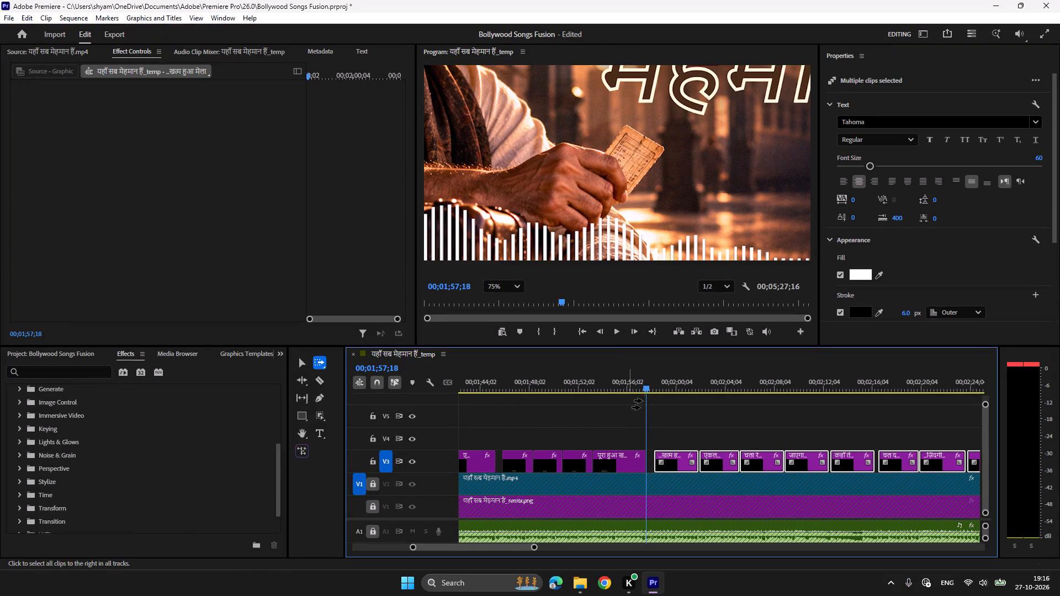
click(645, 379)
key(space)
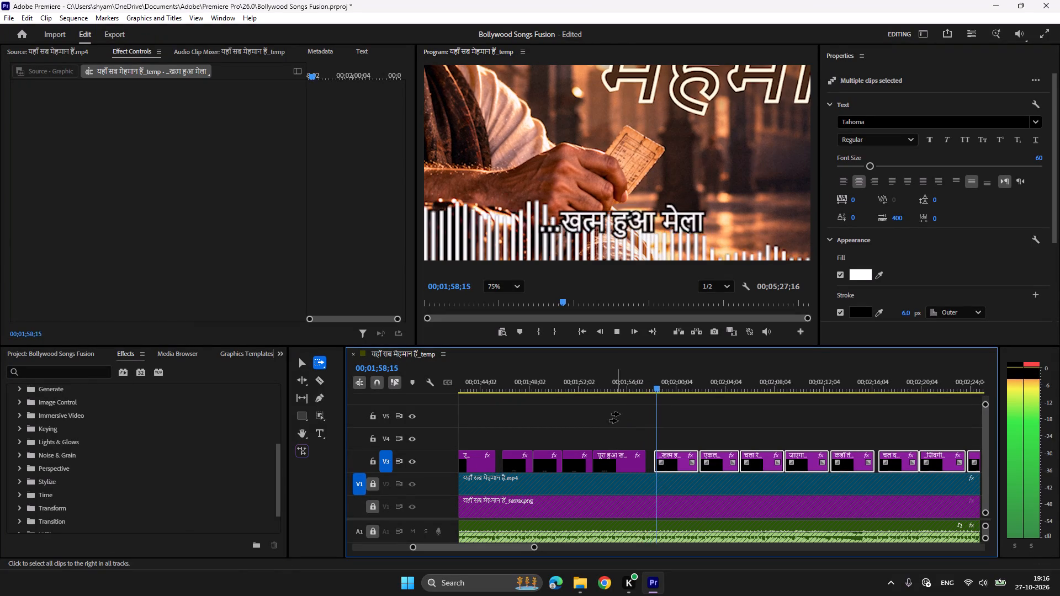
scroll(620, 416, down, 6)
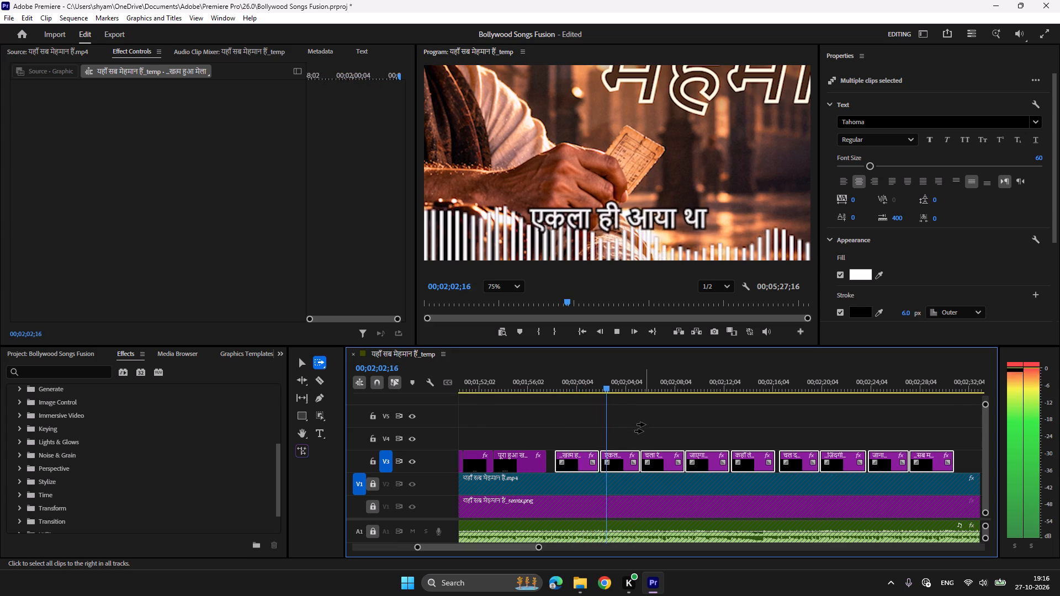
key(space)
click(630, 458)
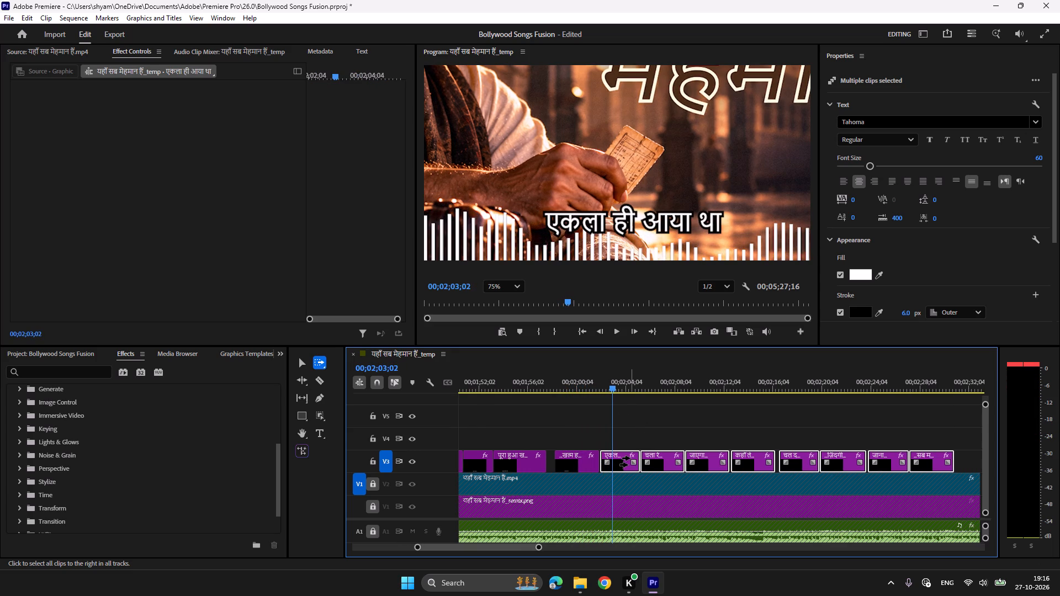
drag(629, 459, 638, 459)
Find the twentieth line's vocal entry and shift the lyric graphics from "चला रे अकेला" onward later to start at 00;02;08;02.
key(space)
scroll(657, 423, down, 2)
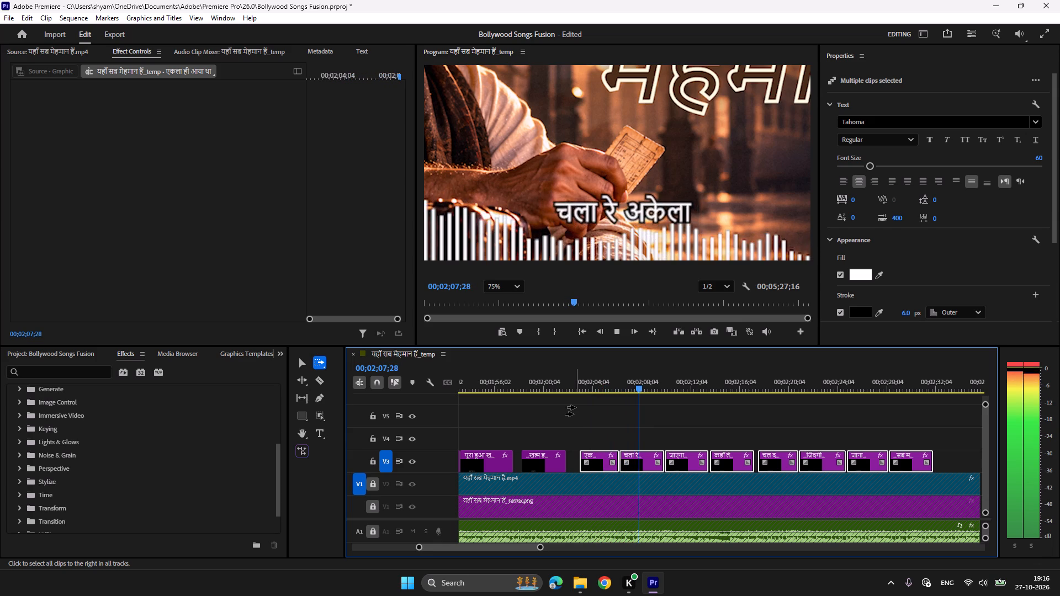
key(space)
click(656, 460)
click(648, 457)
drag(646, 457, 651, 457)
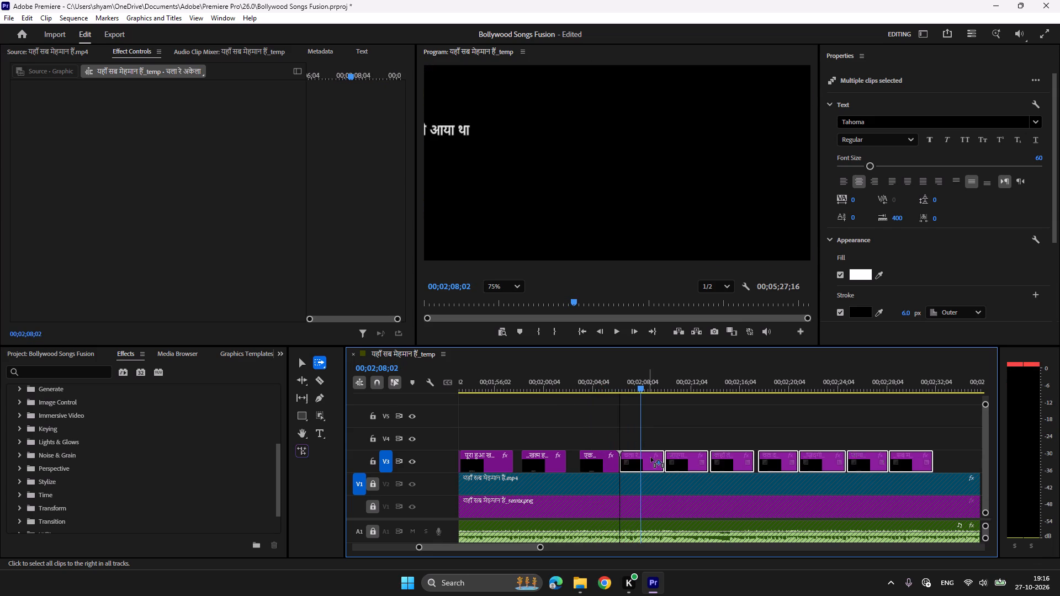
drag(651, 457, 664, 457)
Replay the nineteenth line and extend the end of its lyric graphic, "एकला ही आया था", to about 00;02;07.
click(603, 384)
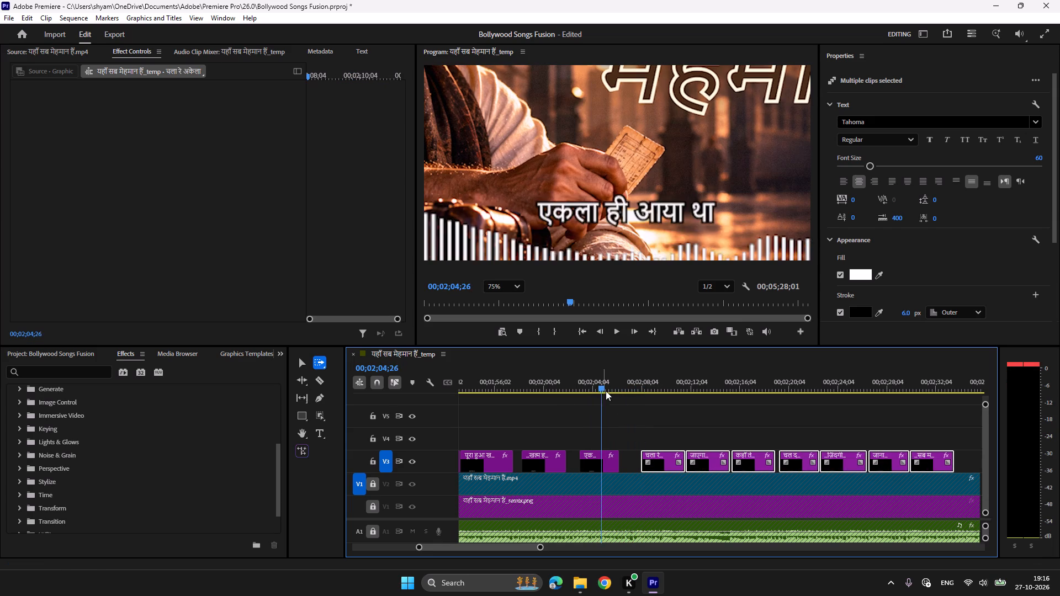
key(space)
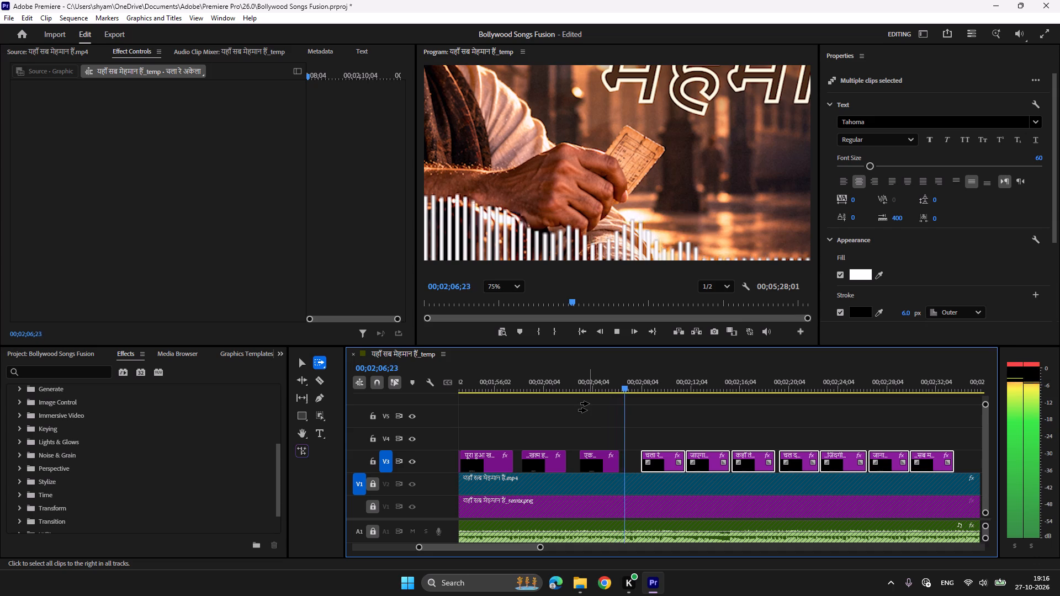
key(space)
key(v)
drag(618, 457, 629, 458)
Find the twenty-first line's vocal entry and shift the lyric graphics from "जाएगा कहाँ रे पंछी" onward earlier to start at about 00;02;10;10.
key(space)
text(a)
scroll(681, 421, down, 5)
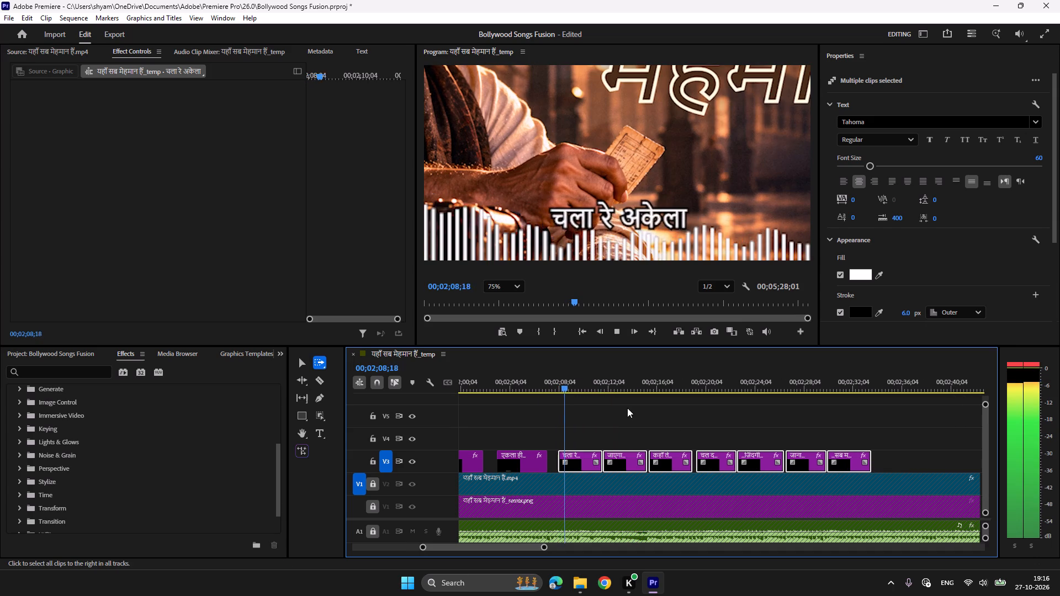
key(space)
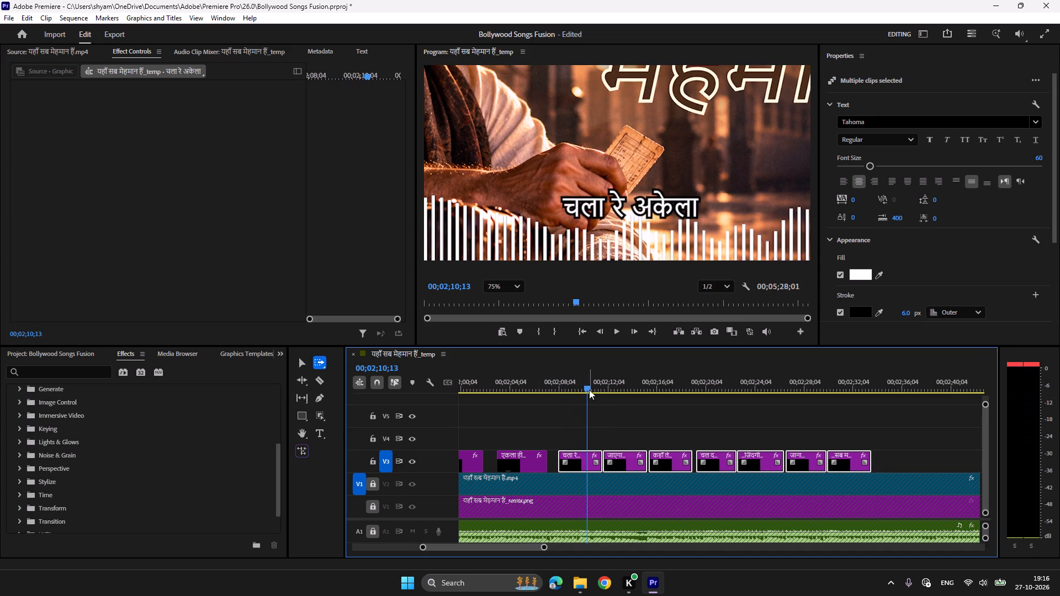
click(577, 376)
key(space)
key(space)
drag(635, 459, 618, 459)
Find the twenty-second line's vocal entry and shift the lyric graphics from "कहाँ तेरा धाम है" onward earlier to start at about 00;02;12;29.
key(space)
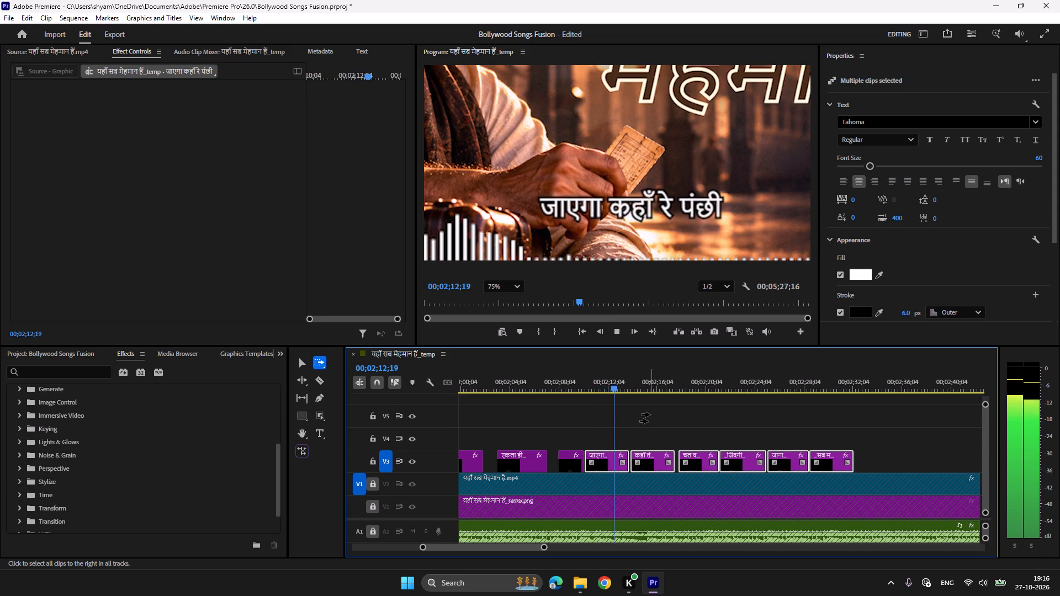
key(space)
click(615, 385)
key(space)
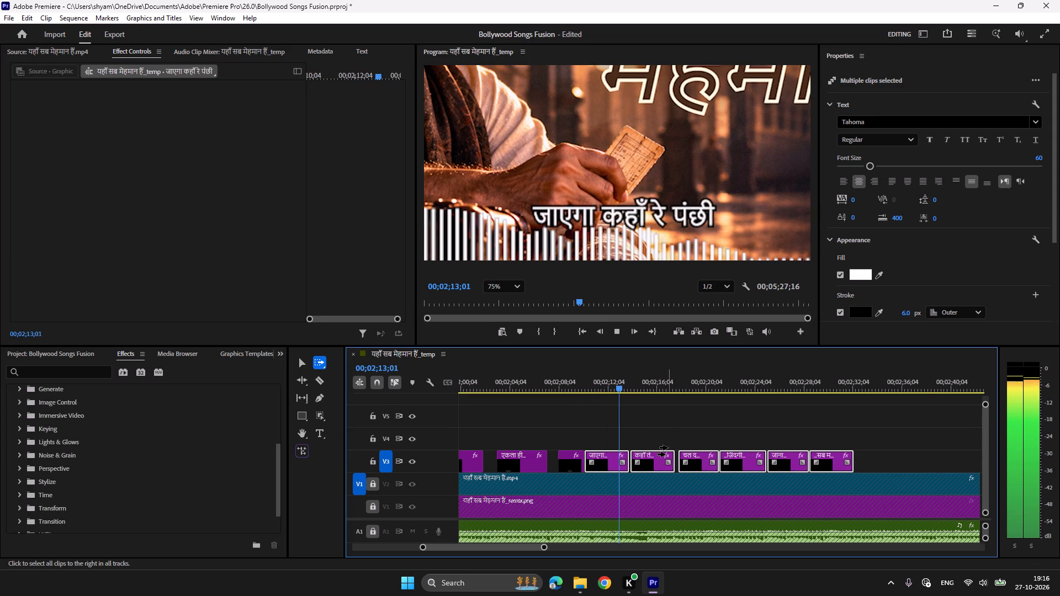
key(space)
click(607, 381)
key(space)
scroll(661, 457, down, 1)
key(space)
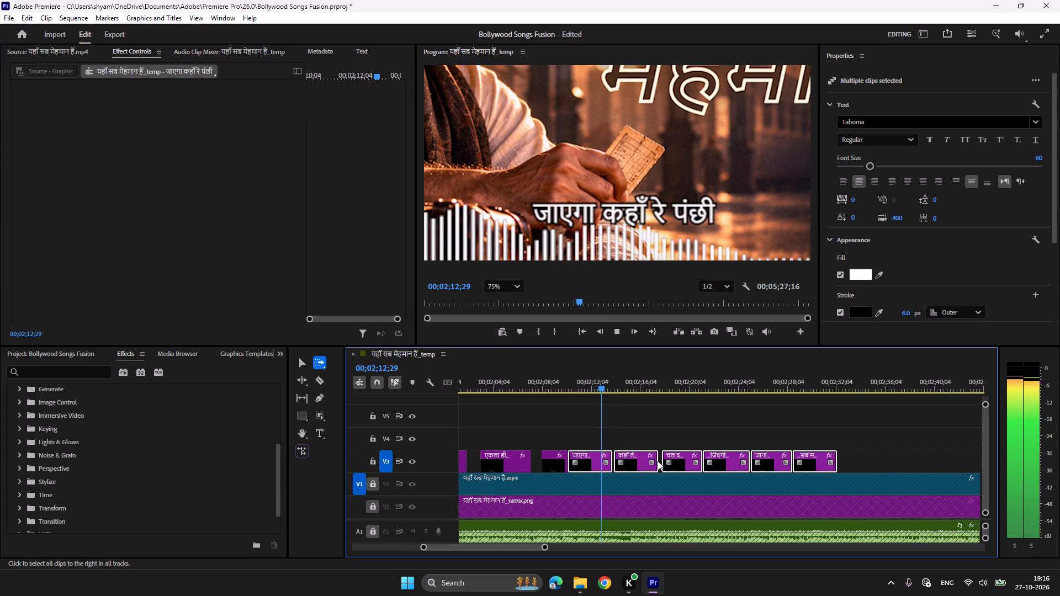
click(641, 457)
drag(645, 457, 635, 458)
Find the twenty-third line's vocal entry and shift the lyric graphics from "चल दिए हम; हुई..." onward earlier to start at 00;02;15;15.
key(space)
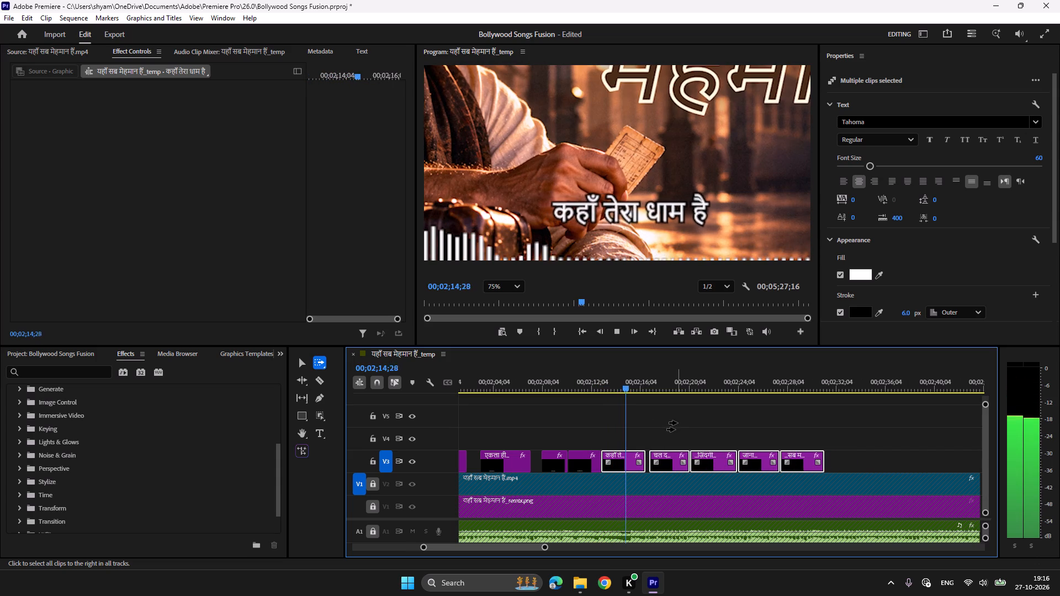
key(space)
click(679, 457)
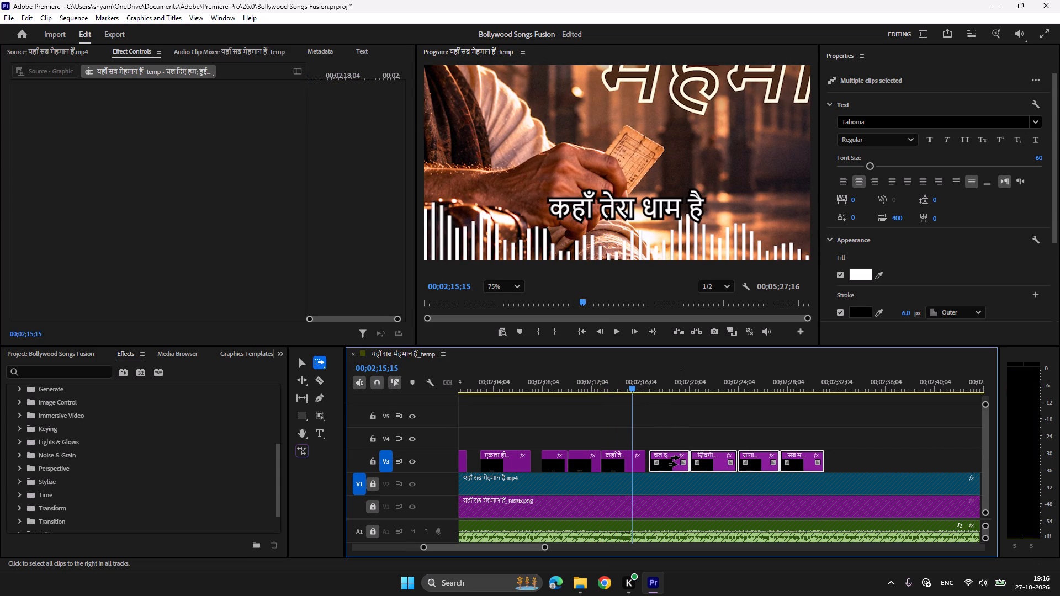
drag(680, 457, 665, 459)
Find the twenty-fourth line's vocal entry and shift the lyric graphics from "...ज़िंदगी की शाम है" onward later to start at 00;02;20;14.
key(space)
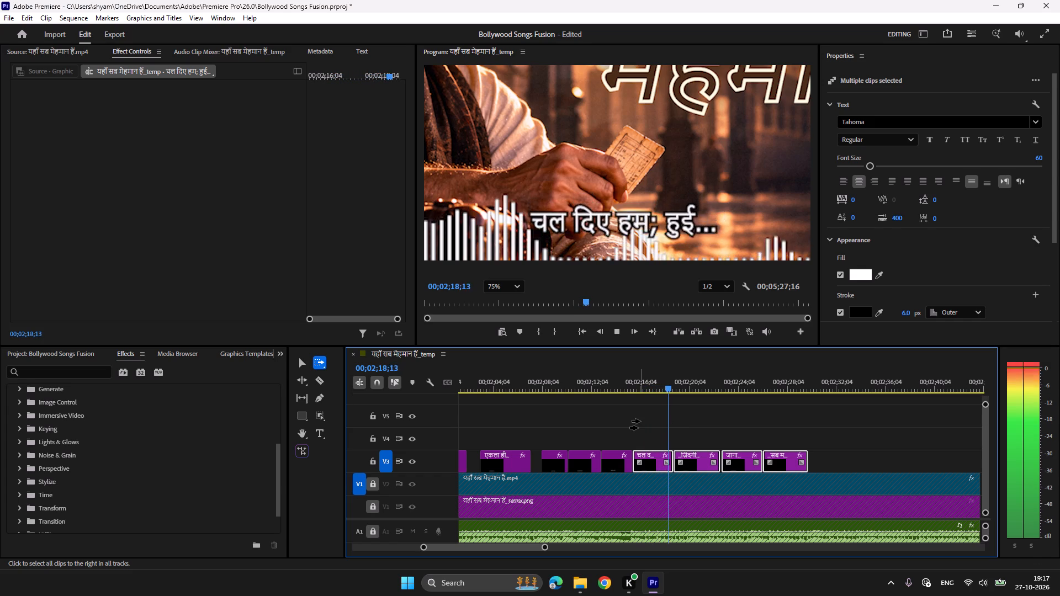
key(space)
click(708, 459)
drag(711, 459, 724, 459)
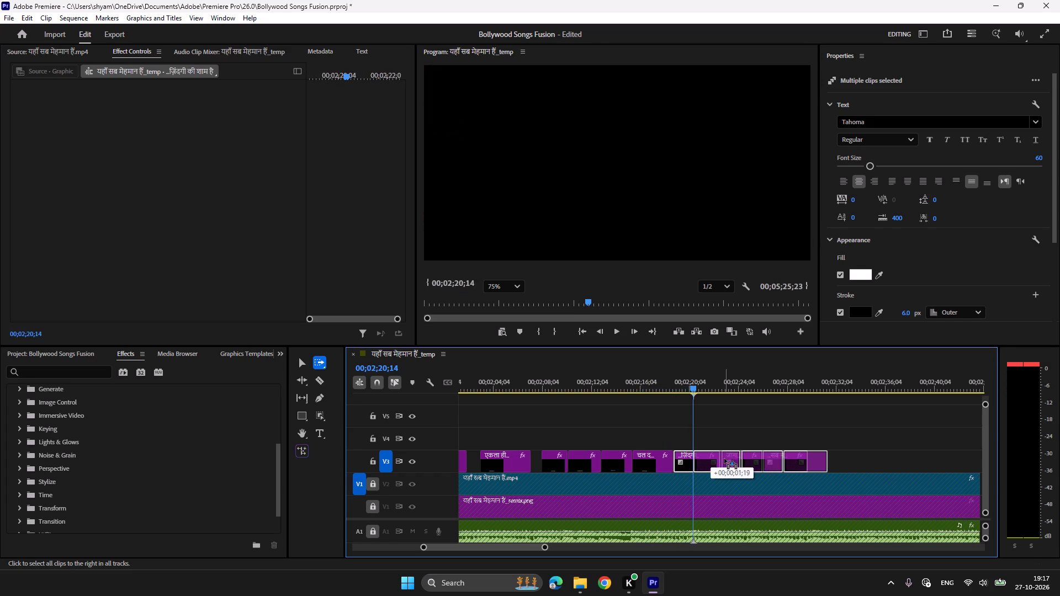
Find the twenty-fifth line's vocal entry and shift the lyric graphics from "जाना सभी को; यहाँ..." onward later to start at 00;02;25;12.
click(645, 384)
key(space)
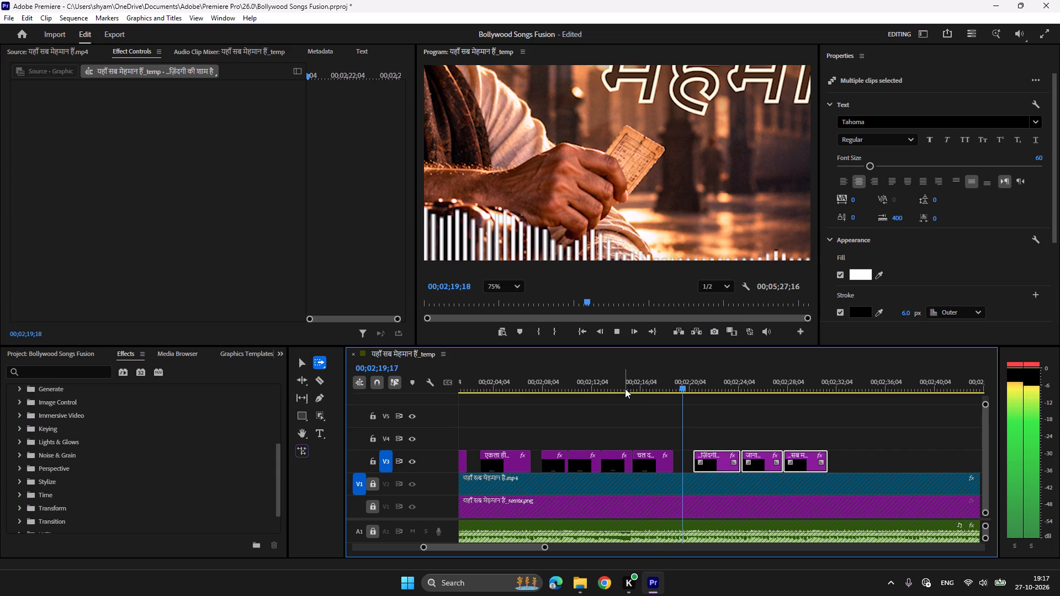
scroll(625, 389, down, 6)
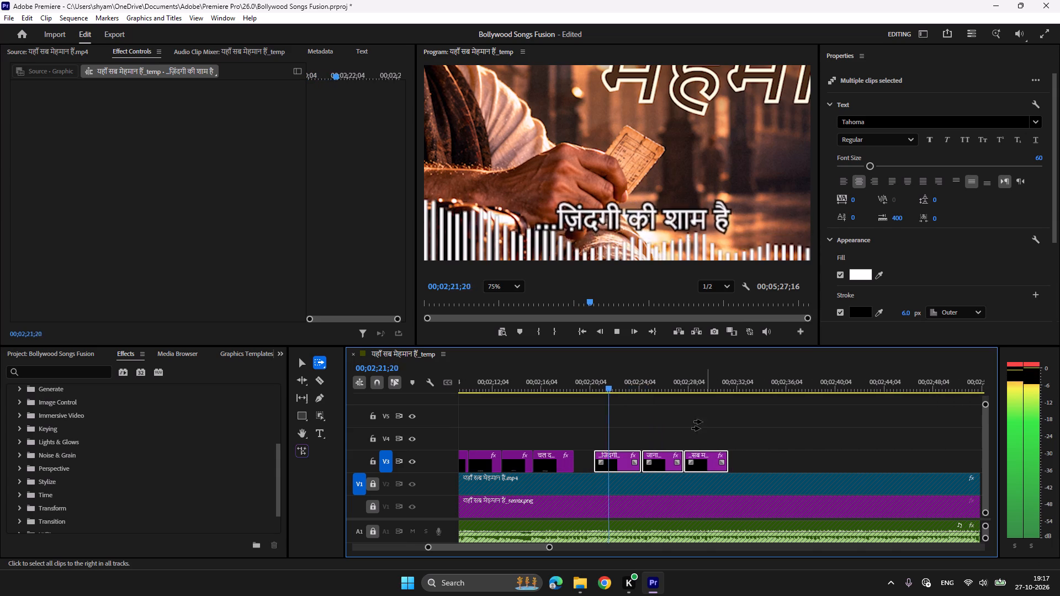
click(679, 458)
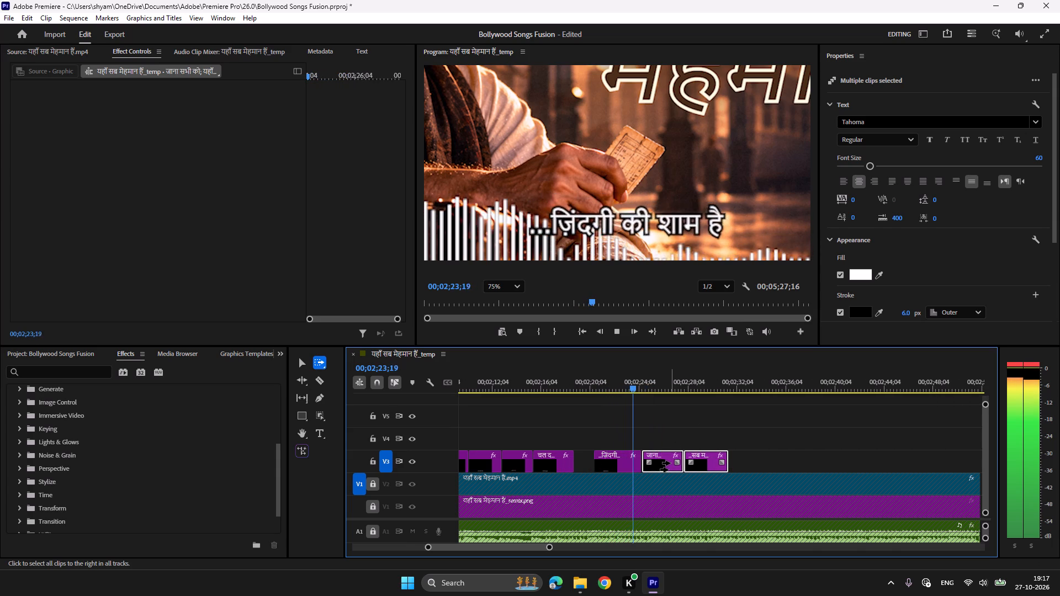
key(space)
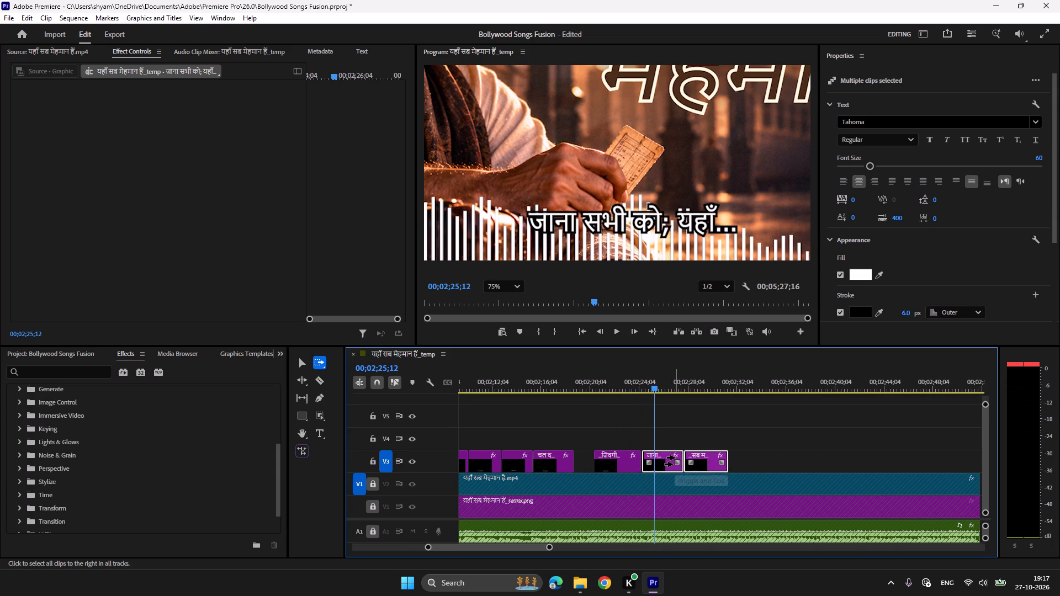
drag(675, 457, 685, 457)
Find the twenty-sixth line's vocal entry and shift the lyric graphics from "...सब मेहमान हैं" onward later to start at 00;02;30;10.
key(space)
click(727, 459)
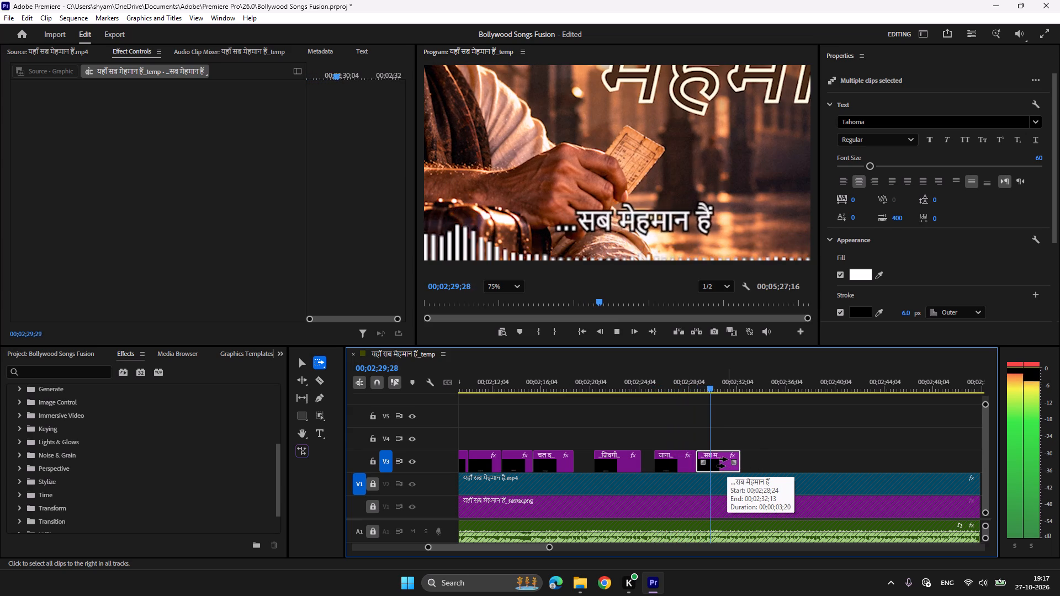
key(space)
drag(727, 459, 743, 461)
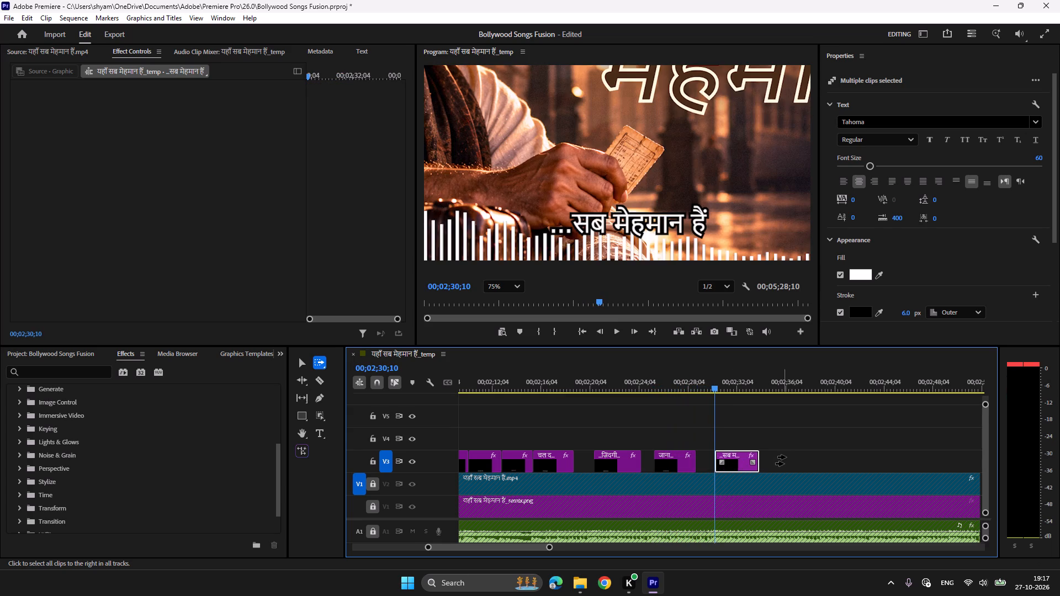
Play on through the "...सब मेहमान हैं" line and save the project.
key(space)
scroll(786, 457, down, 12)
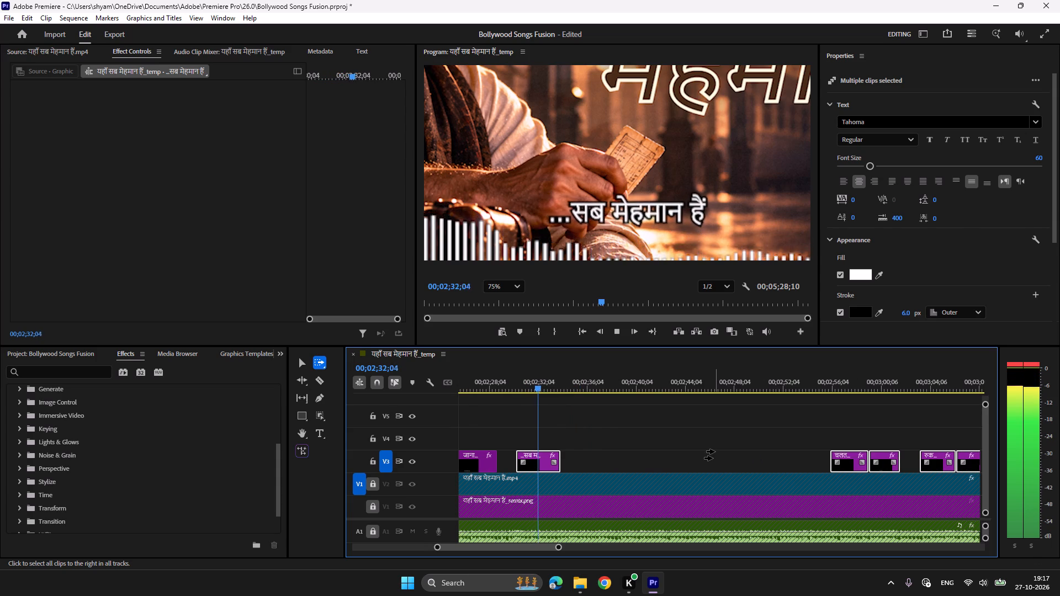
key(ctrl+s)
key(space)
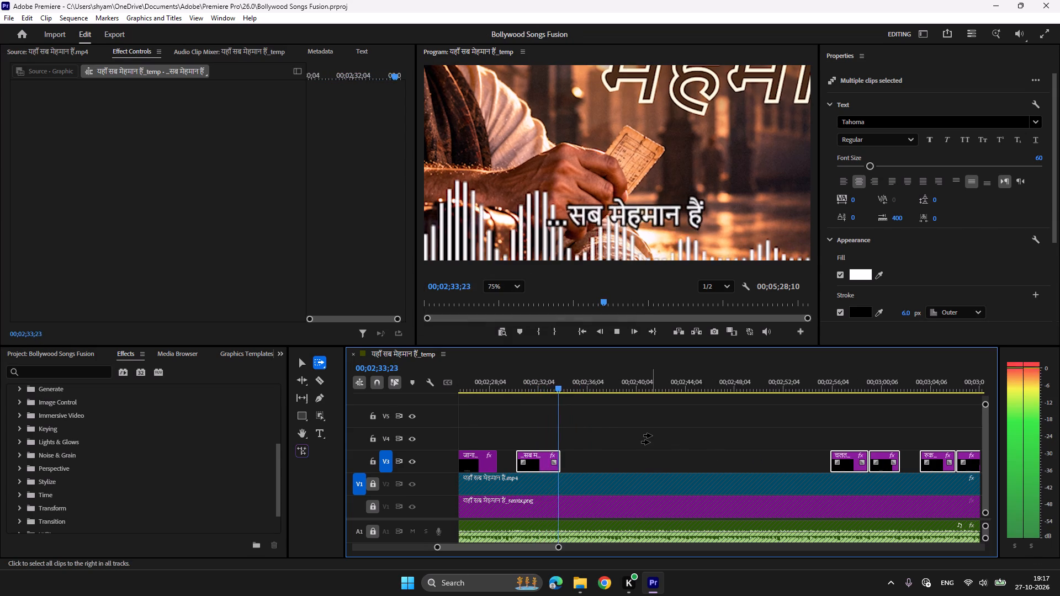
Set the program monitor's zoom level to Fit.
scroll(651, 435, down, 2)
click(511, 288)
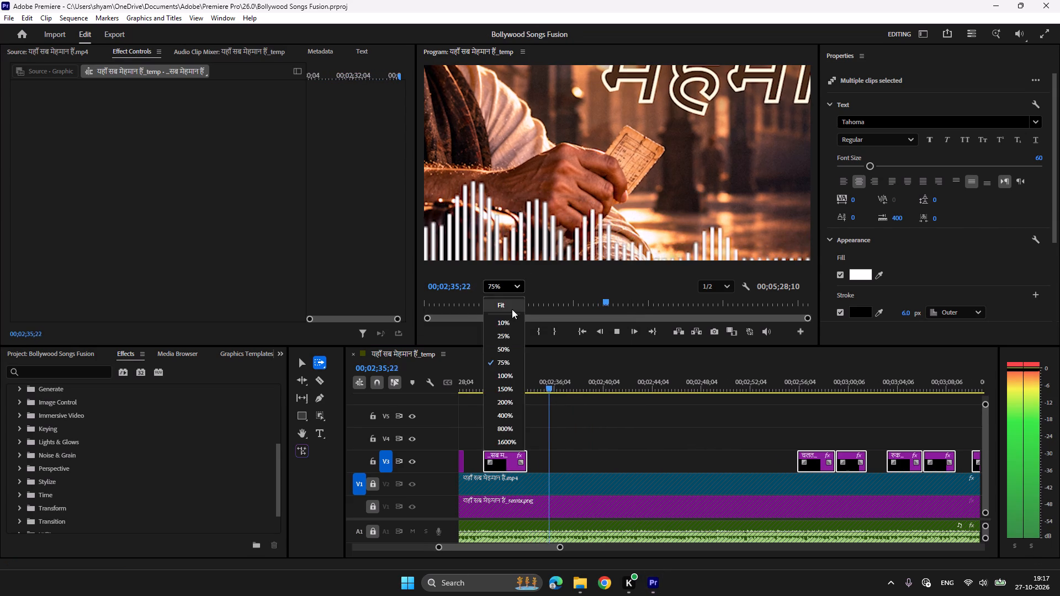
click(512, 309)
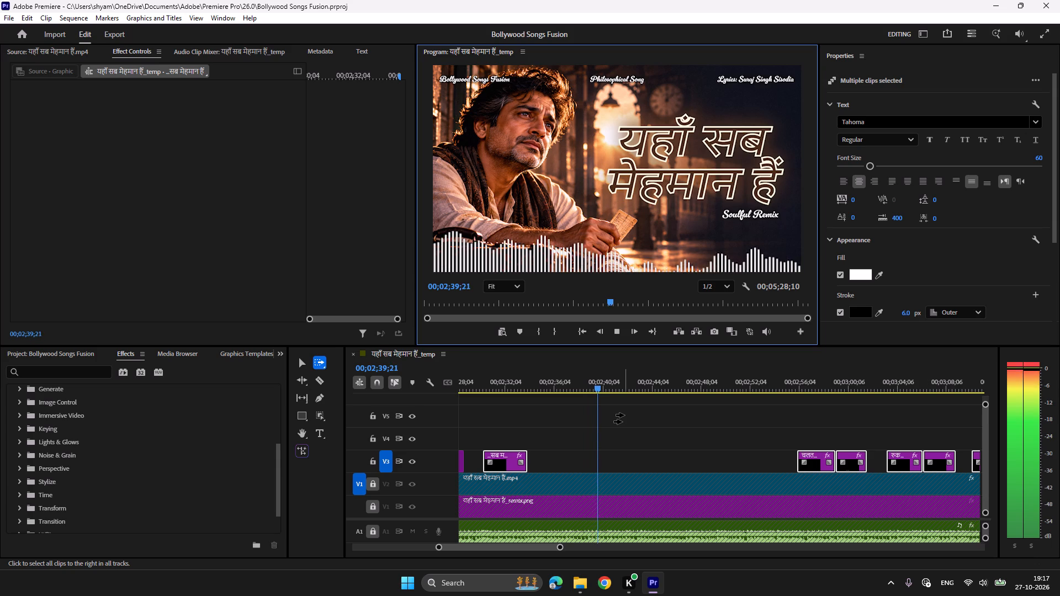
Save the project and shift the lyric graphics from the first "चलते चलते फिर" onward earlier to its vocal entry at about 00;02;47;15.
scroll(625, 415, down, 6)
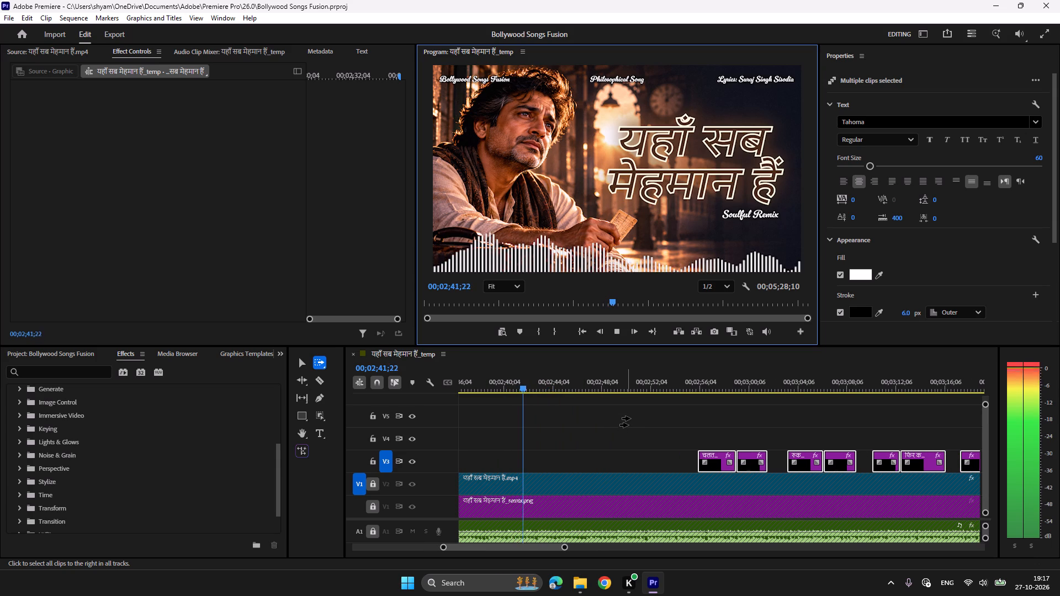
click(730, 456)
scroll(618, 444, up, 4)
scroll(617, 444, down, 4)
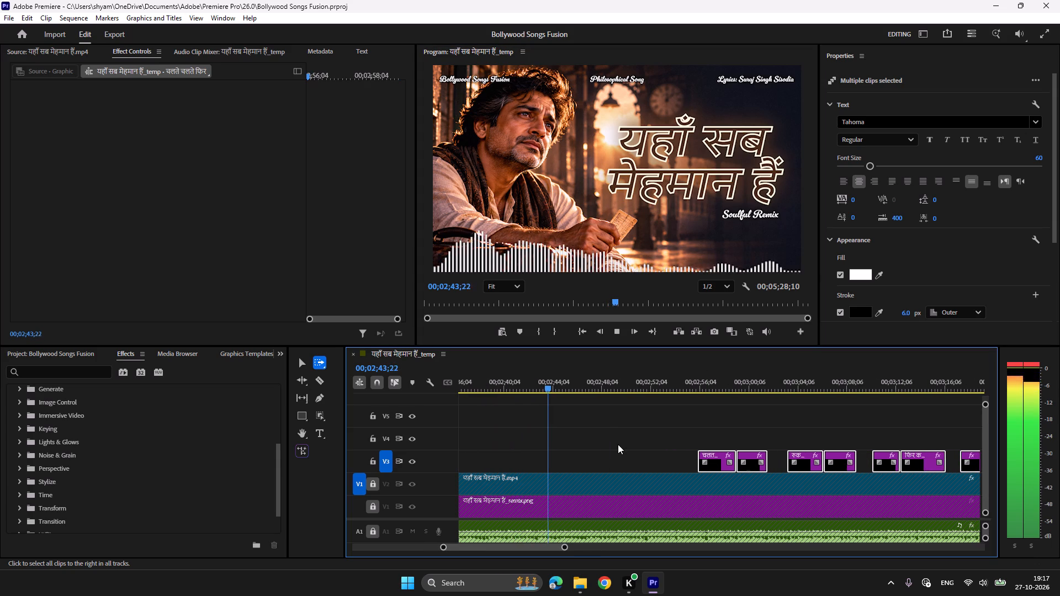
key(ctrl+s)
key(space)
scroll(618, 444, down, 3)
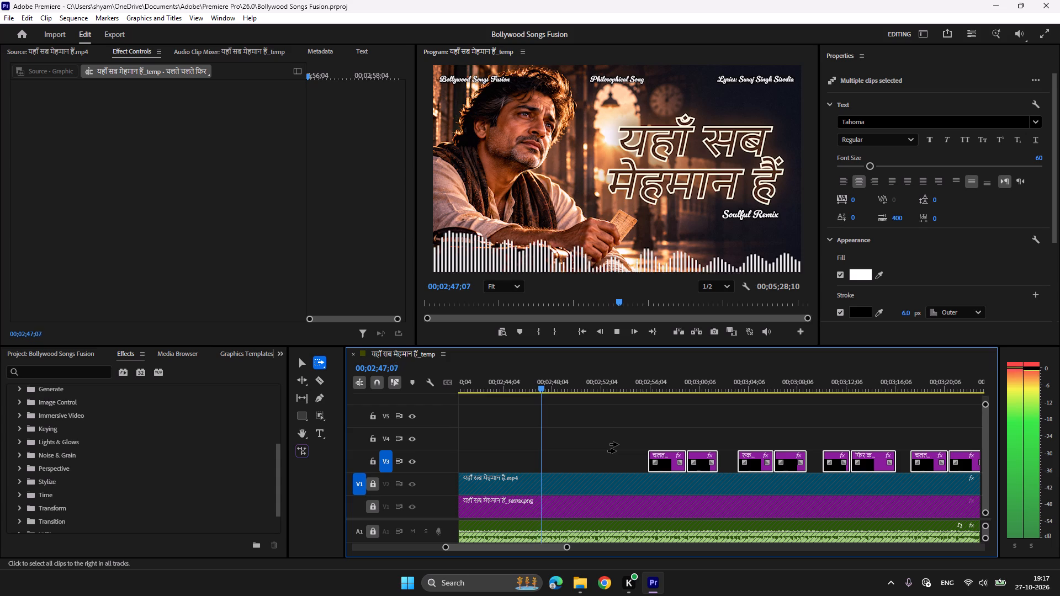
key(space)
click(538, 385)
scroll(538, 385, down, 1)
key(space)
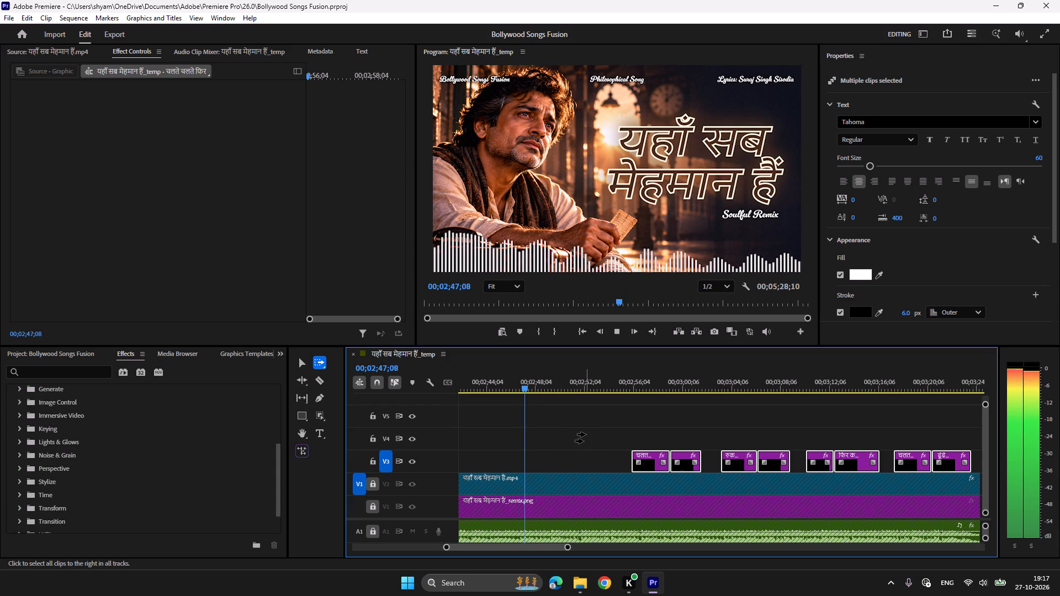
key(space)
drag(658, 461, 557, 456)
Find the twenty-eighth line's vocal entry and shift the lyric graphics from "ढूंढेगा ठिकाना" onward earlier to start at 00;02;49;18.
key(space)
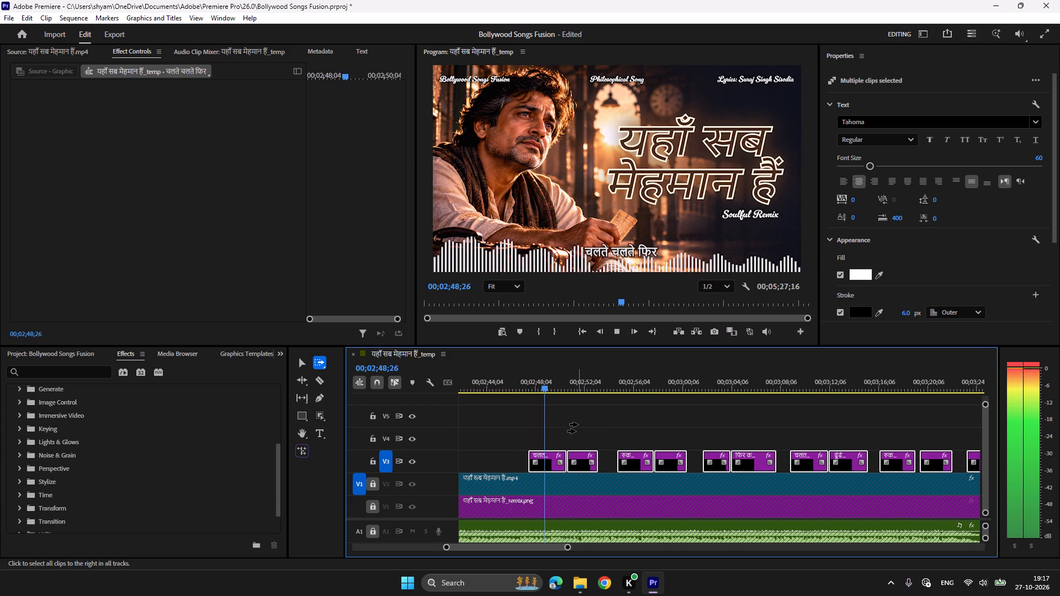
key(space)
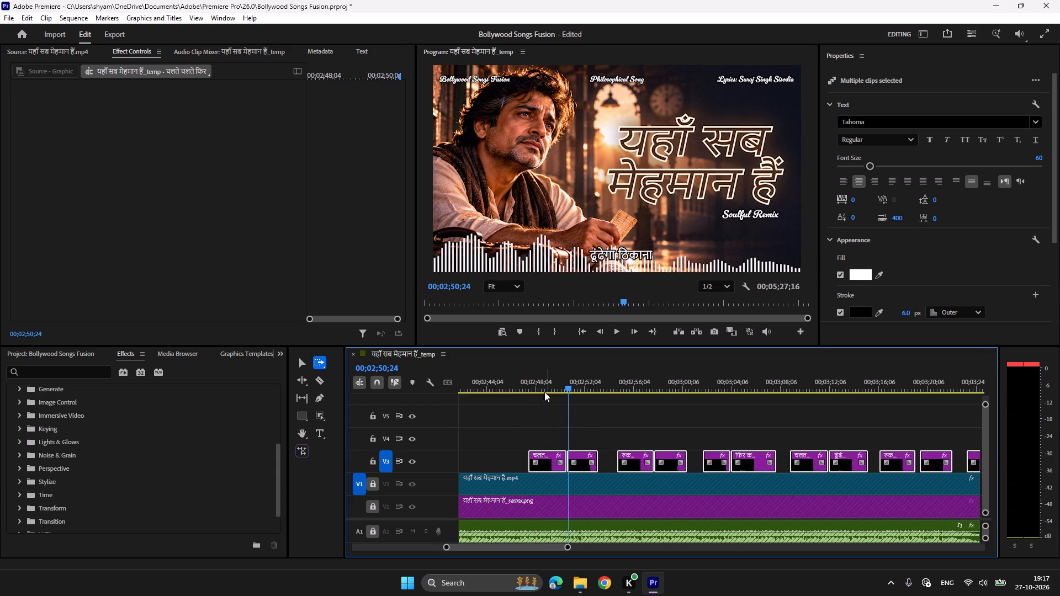
click(543, 377)
key(space)
key(space)
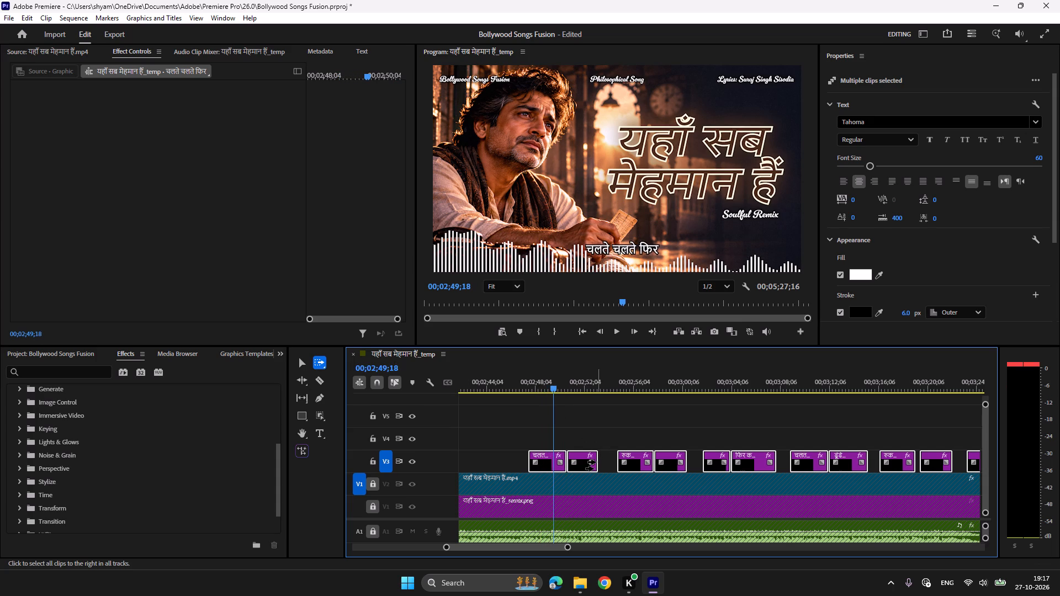
click(595, 460)
click(600, 459)
click(590, 457)
drag(587, 457, 578, 457)
Find the twenty-ninth line's vocal entry and shift the lyric graphics from "रुक जाएगा" onward earlier to start at 00;02;52;16.
key(space)
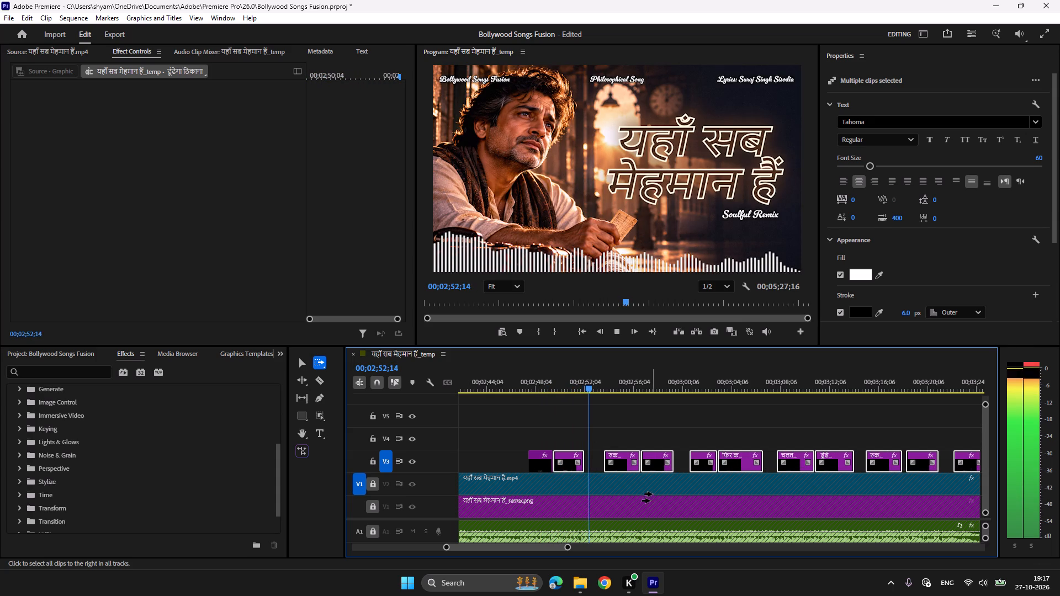
key(space)
click(630, 458)
drag(632, 458, 622, 458)
Find the thirtieth line's vocal entry and shift the lyric graphics from "फिर करके बहाना" onward earlier to start at 00;02;54;03.
key(space)
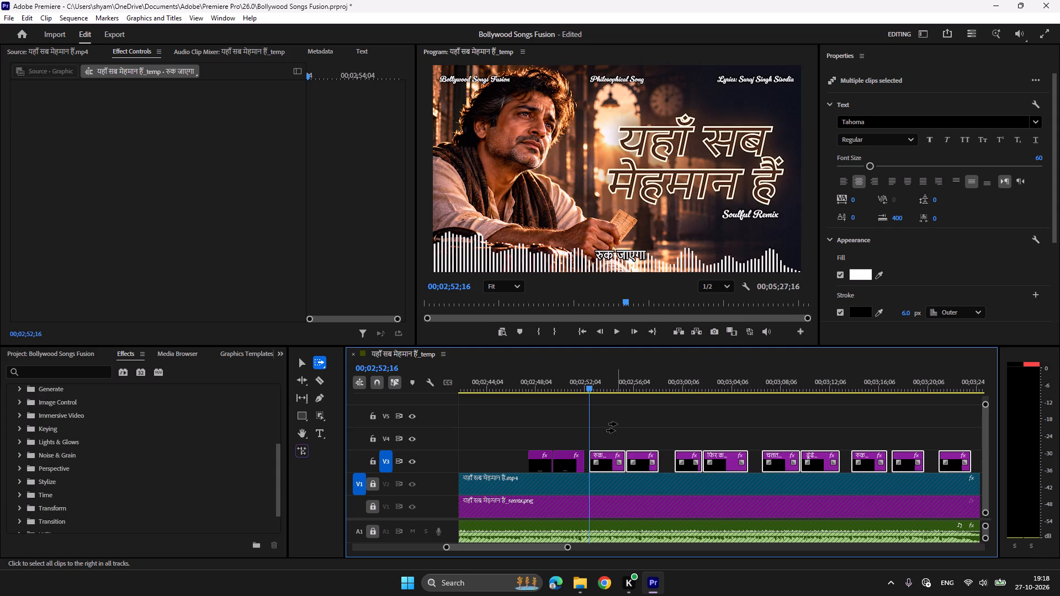
key(space)
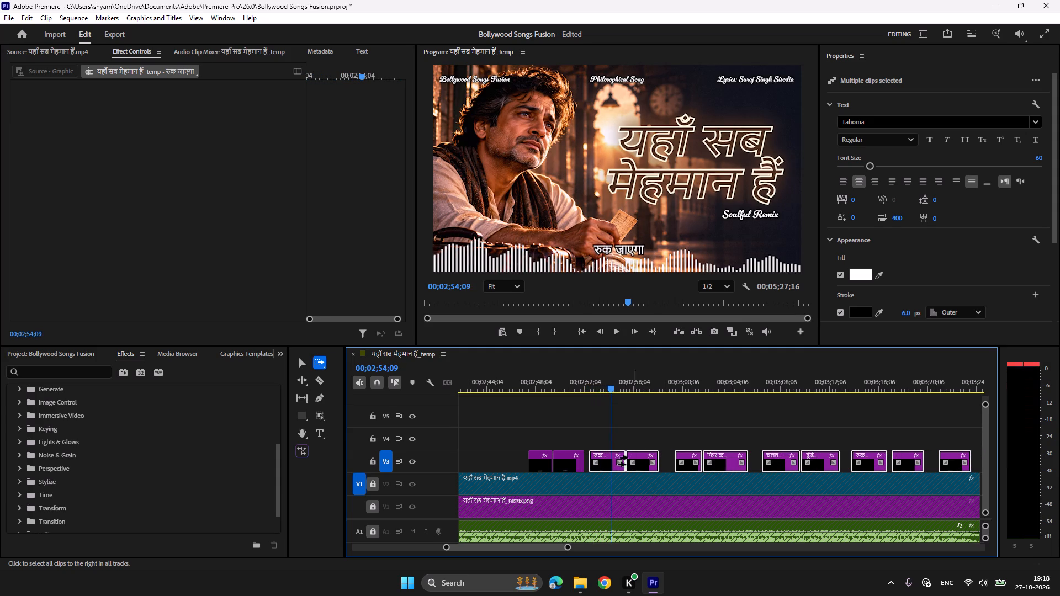
click(601, 383)
key(space)
key(space)
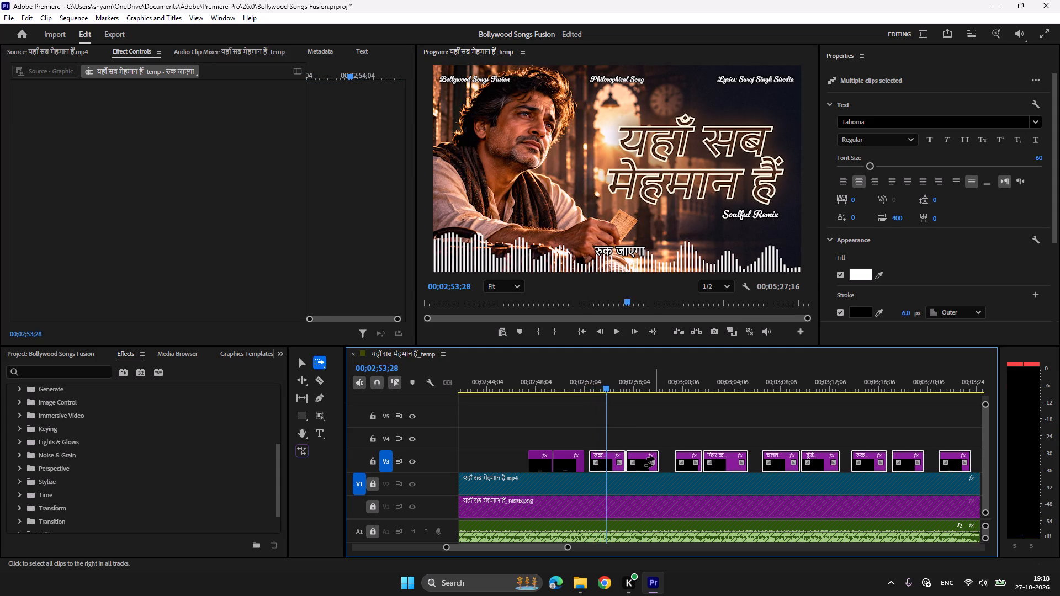
click(655, 459)
key(space)
key(space)
click(653, 457)
drag(655, 457, 654, 457)
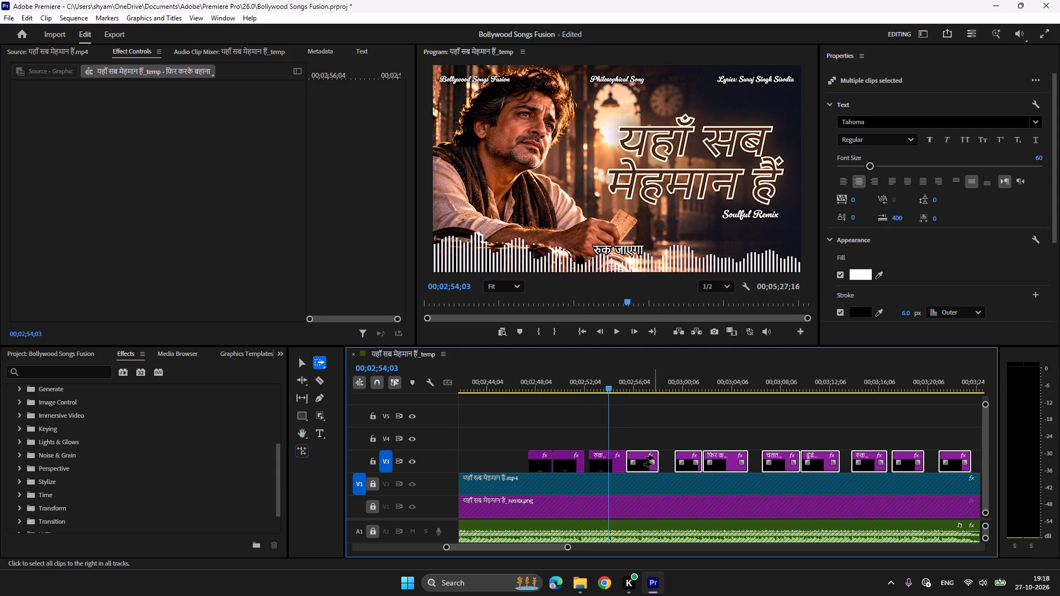
drag(654, 457, 641, 457)
Find the thirty-first line's vocal entry and shift the lyric graphics from "करके बहाना" onward earlier to start at about 00;02;57;15.
key(space)
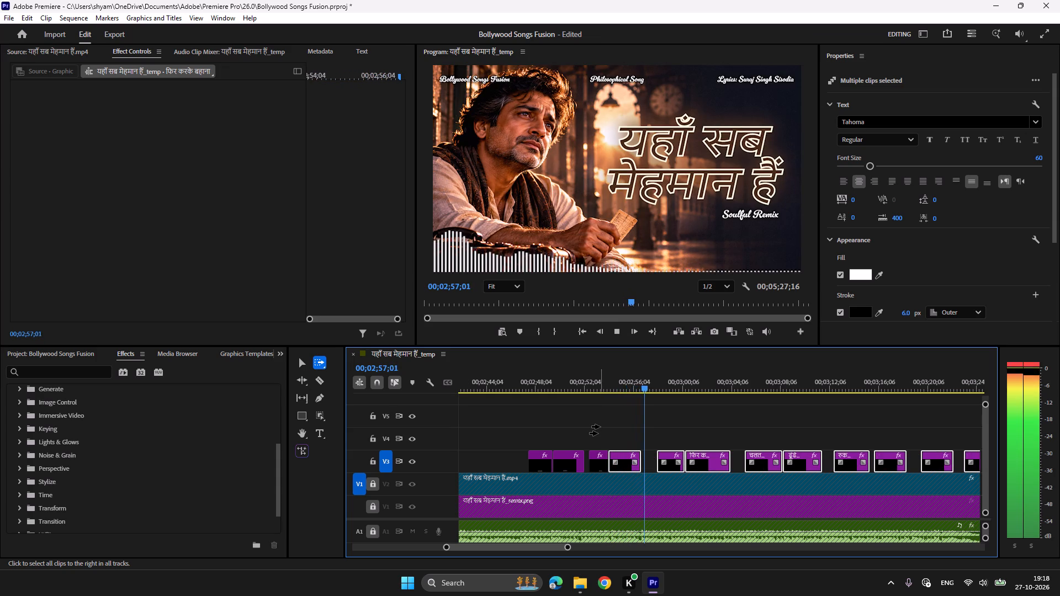
key(space)
click(642, 380)
key(space)
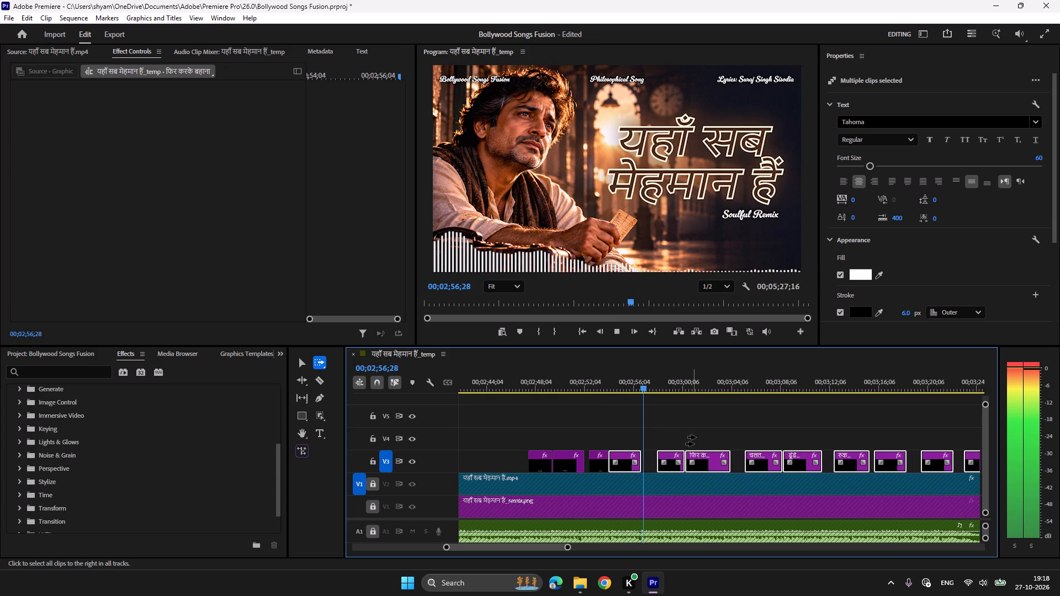
key(space)
click(685, 461)
drag(679, 458, 673, 458)
Find the thirty-second line's vocal entry and shift the lyric graphics from the repeated "फिर करके बहाना" onward earlier to start at 00;02;59;01.
key(space)
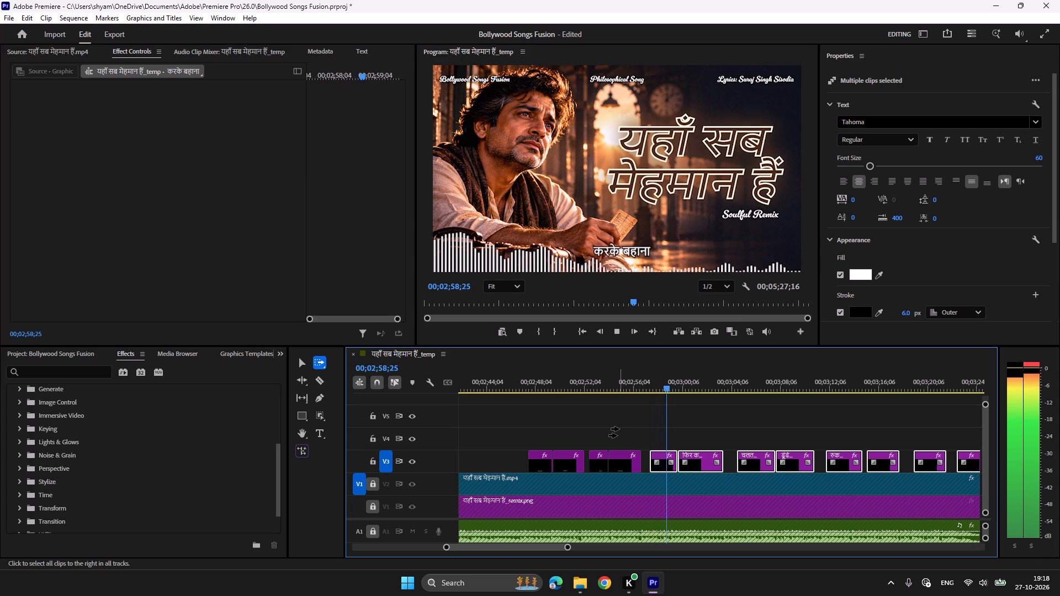
key(space)
click(662, 385)
key(space)
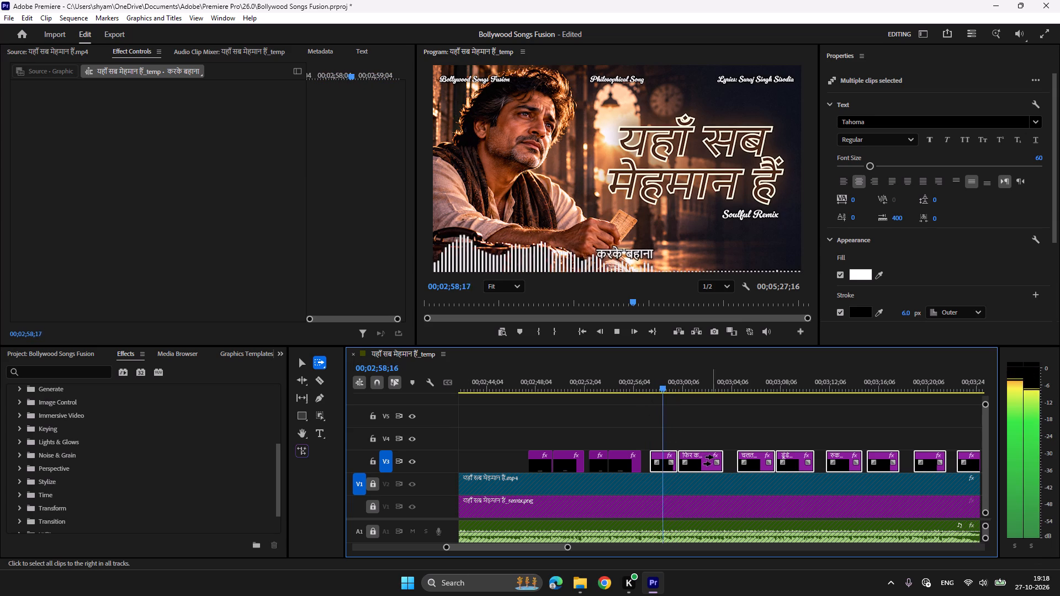
key(space)
click(707, 459)
drag(711, 459, 706, 459)
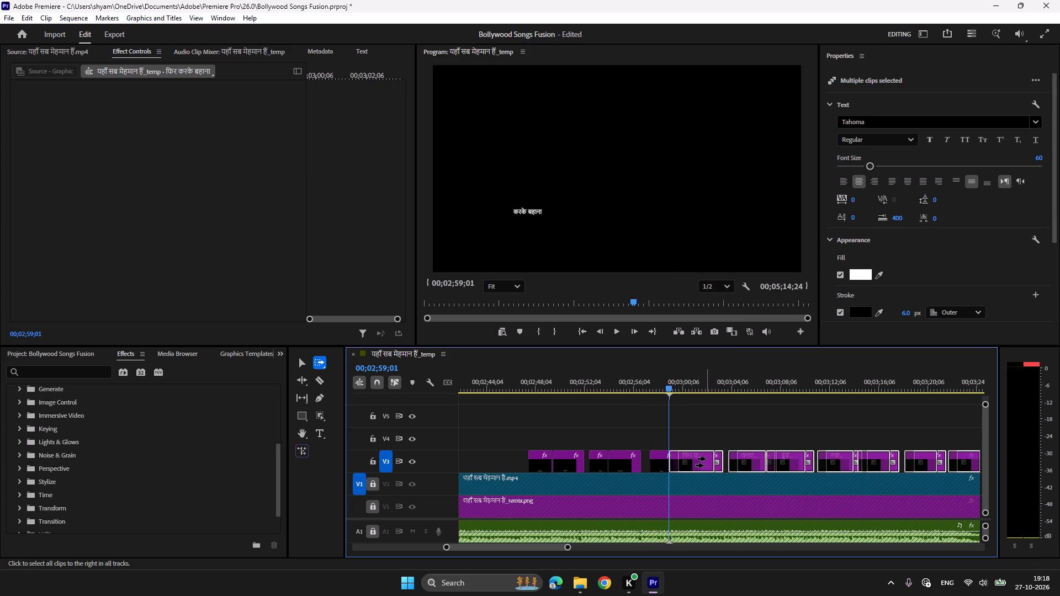
Find the thirty-third line's vocal entry and shift the lyric graphics from the repeated "चलते चलते फिर" onward later to start at 00;03;07;03.
key(space)
scroll(635, 425, down, 4)
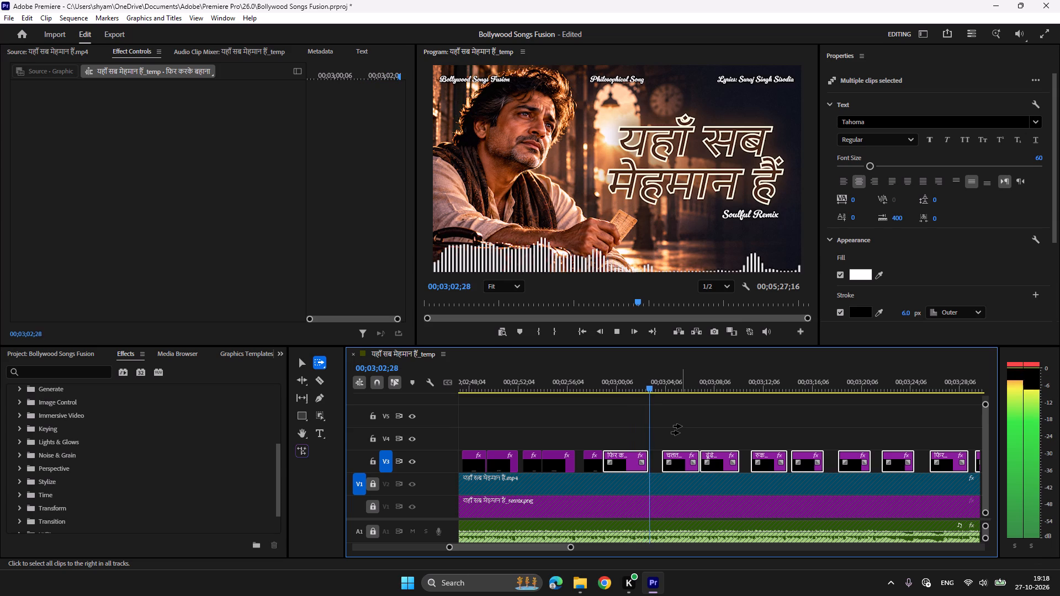
key(space)
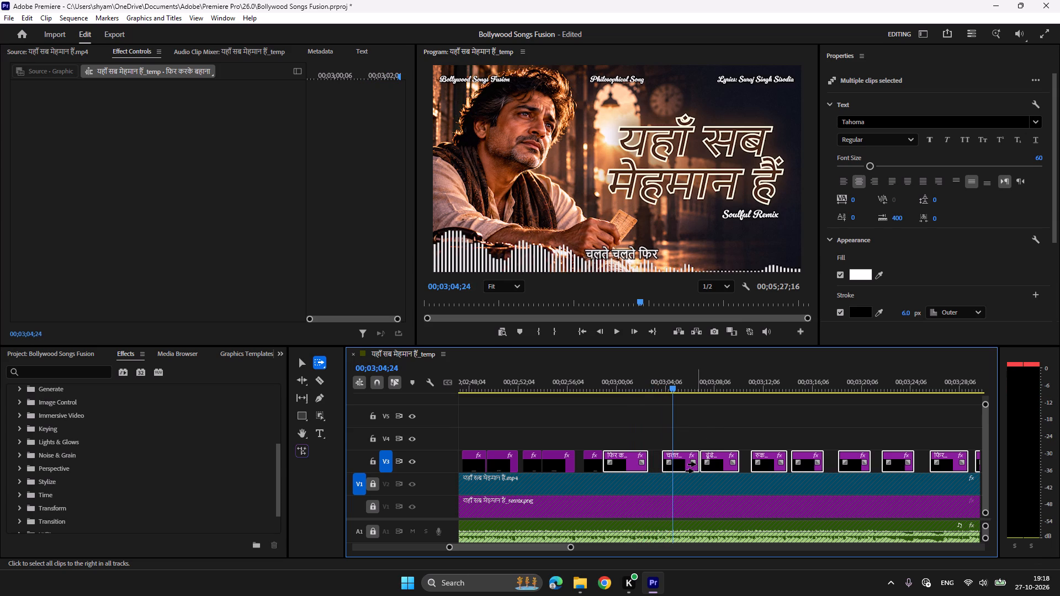
click(692, 459)
key(space)
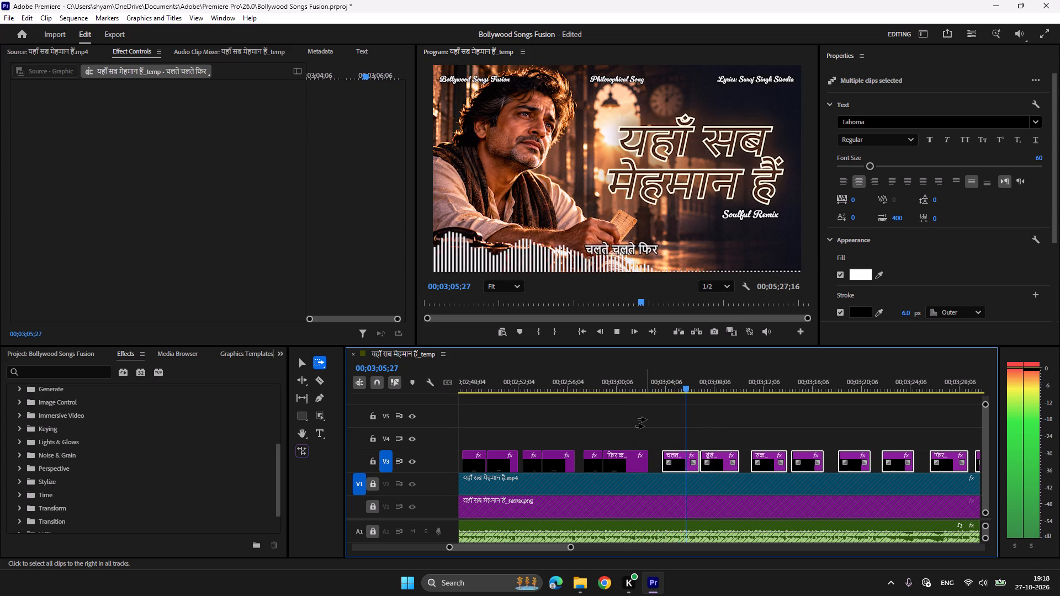
key(space)
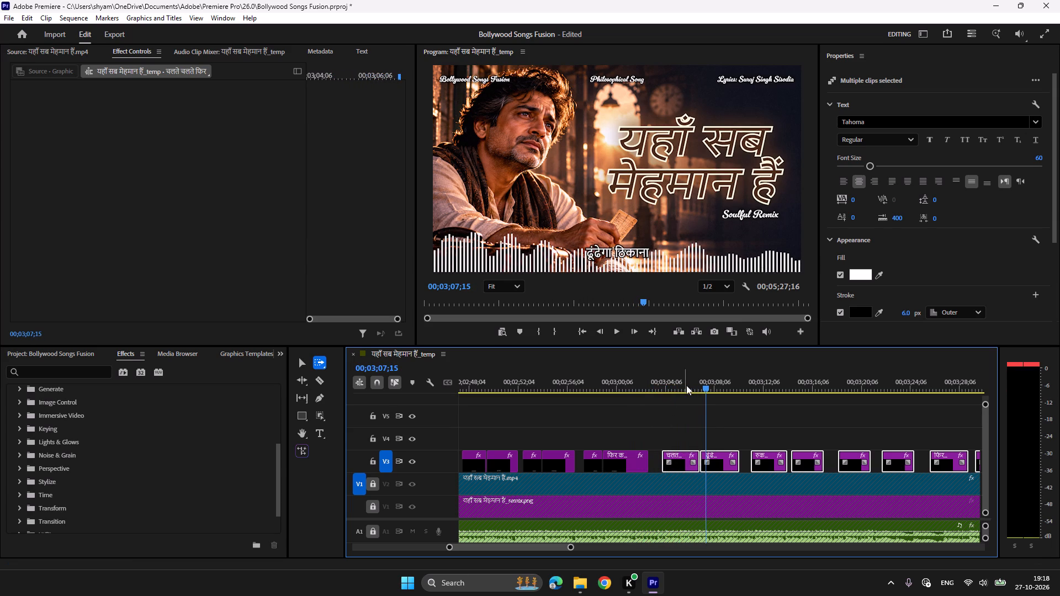
click(695, 380)
key(space)
key(space)
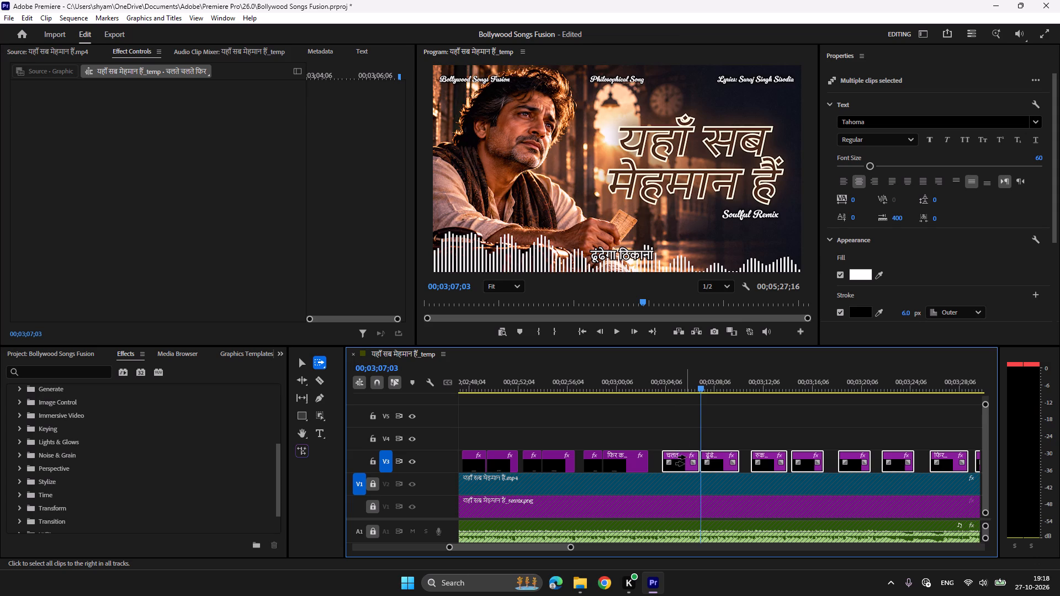
drag(686, 457, 723, 456)
Find the thirty-fourth line's vocal entry and shift the lyric graphics from the repeated "ढूंढेगा ठिकाना" onward earlier to start at 00;03;09;14.
key(space)
scroll(722, 456, down, 4)
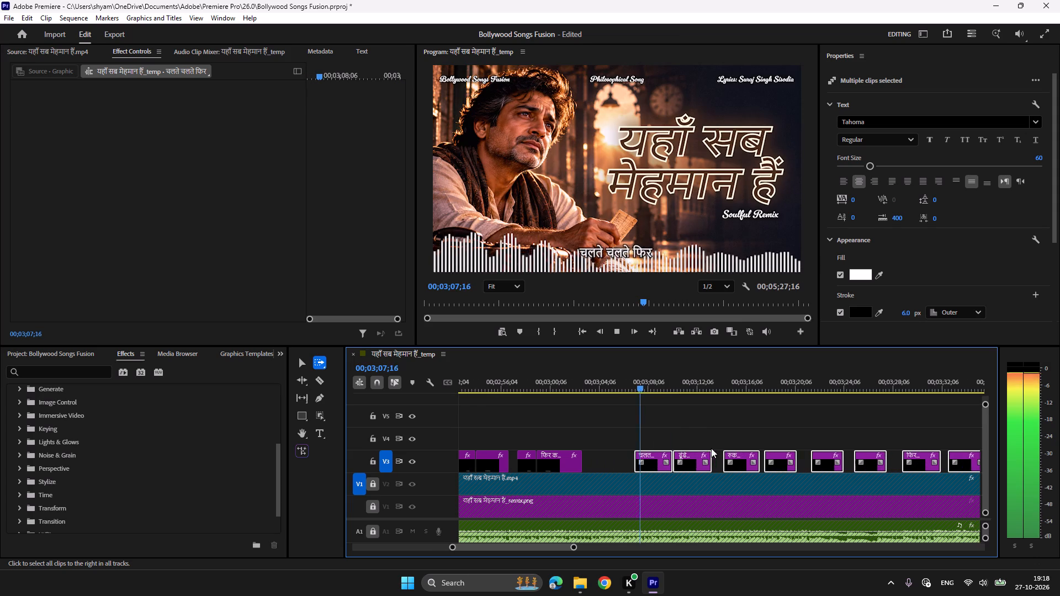
scroll(678, 419, down, 3)
key(space)
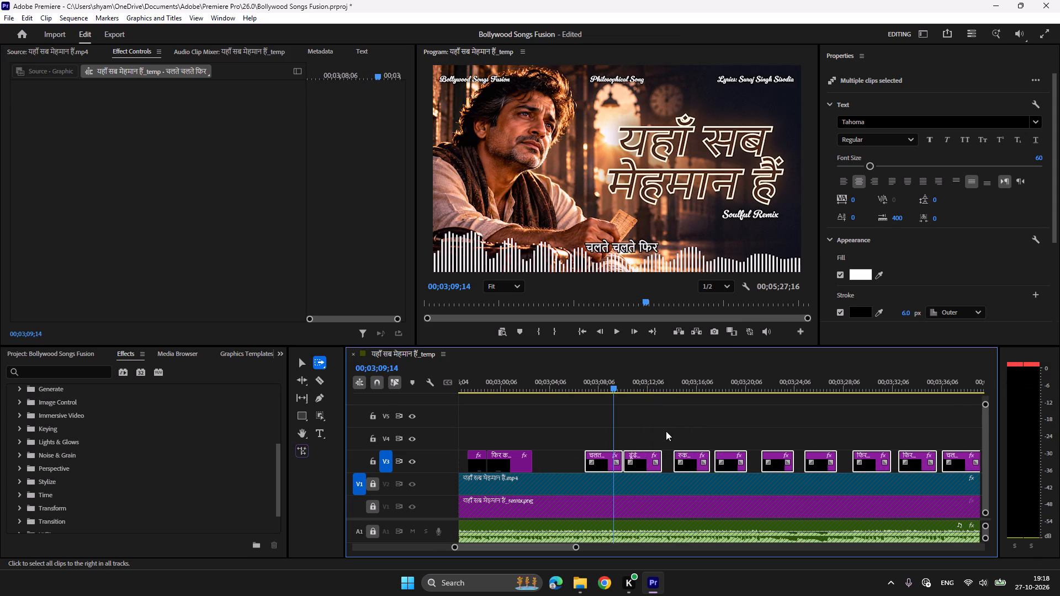
click(646, 457)
drag(650, 458, 642, 459)
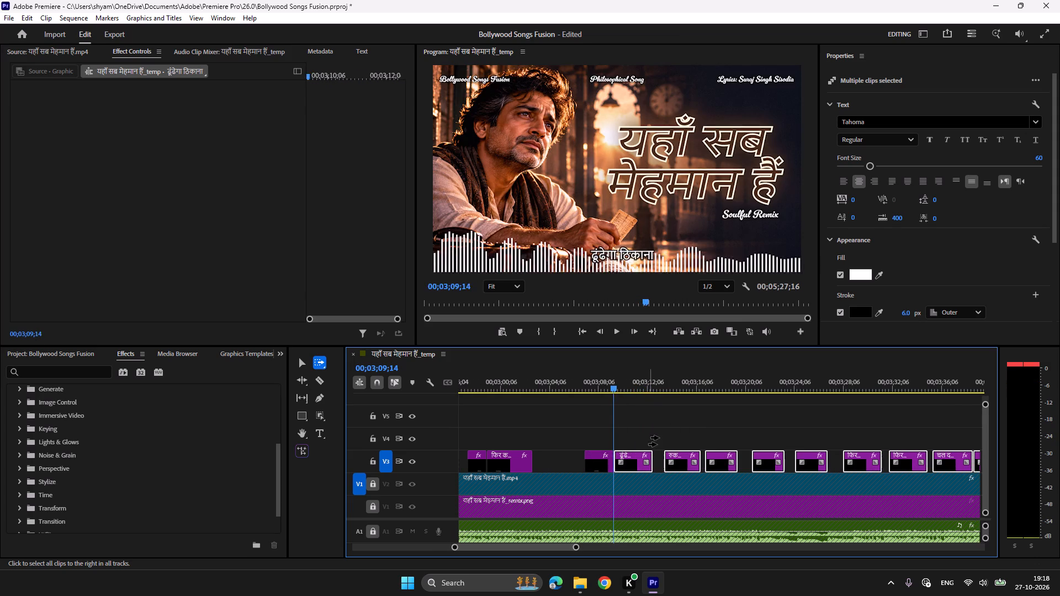
Find the vocal entry of "रुक जाएगा फिर" and shift the lyric graphics from it onward earlier to start at 00;03;12;06.
key(space)
click(690, 457)
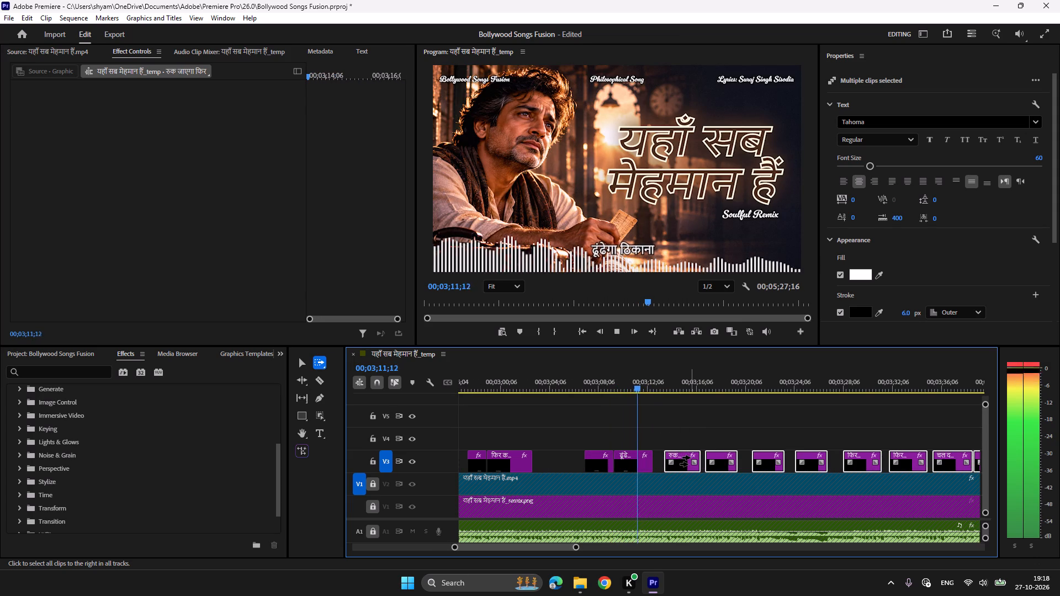
key(space)
drag(690, 457, 678, 458)
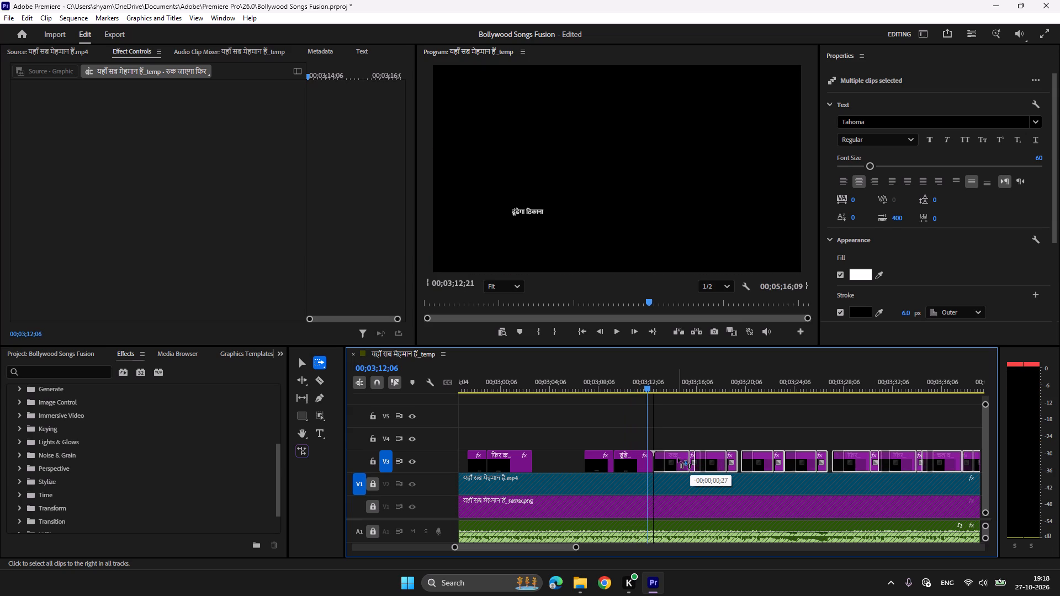
drag(678, 458, 674, 458)
Find the vocal entry of the next "फिर करके बहाना" and shift the lyric graphics from it onward earlier to start at 00;03;14;13.
key(space)
click(714, 460)
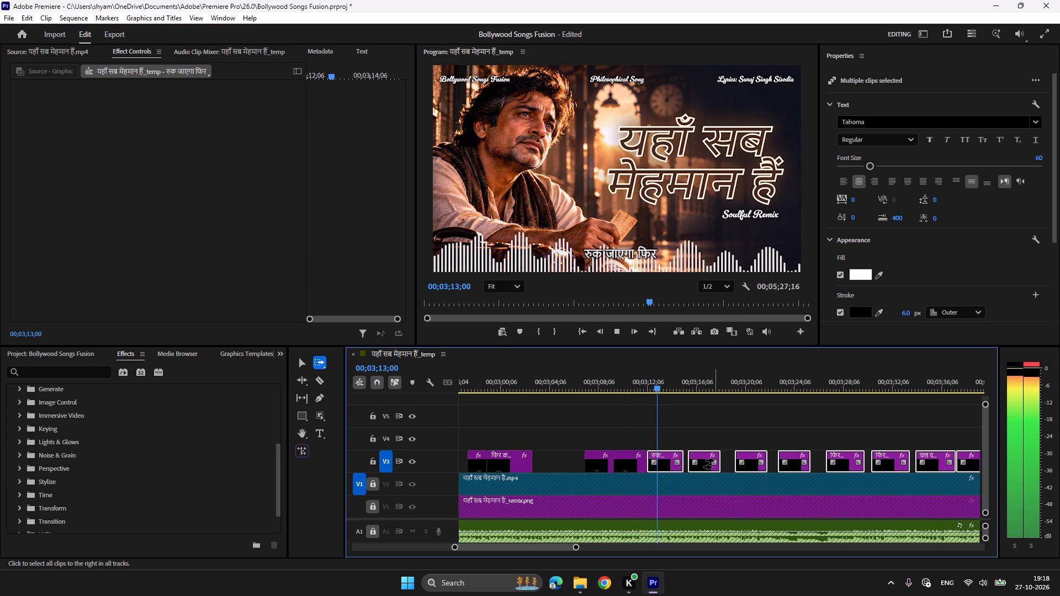
click(717, 460)
click(716, 456)
key(space)
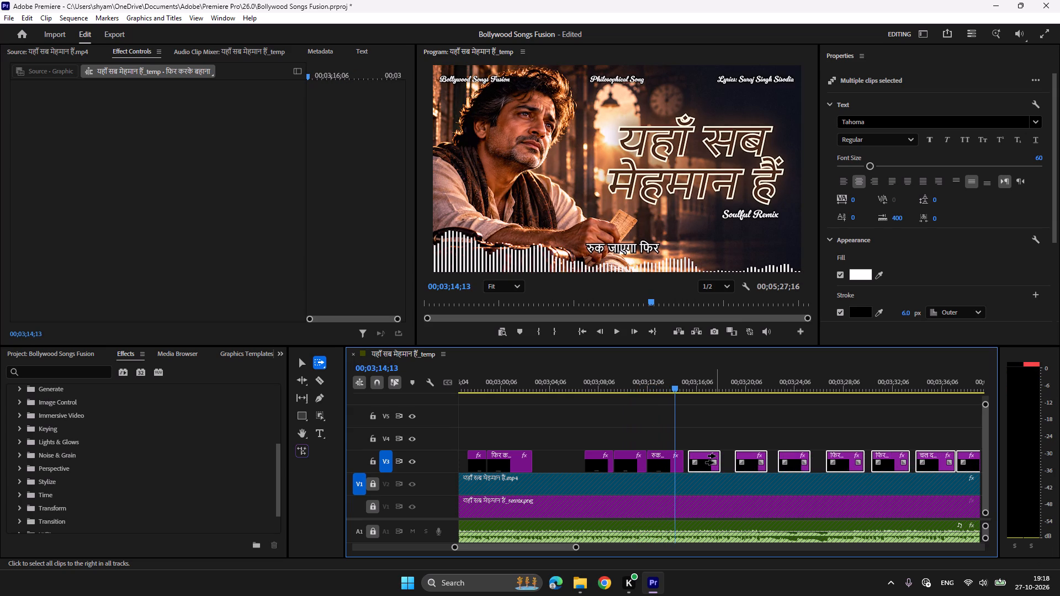
drag(715, 456, 705, 456)
Find the vocal entry of "बदलेगा कुछ नहीं" and shift the lyric graphics from it onward earlier to start at 00;03;17;03.
key(space)
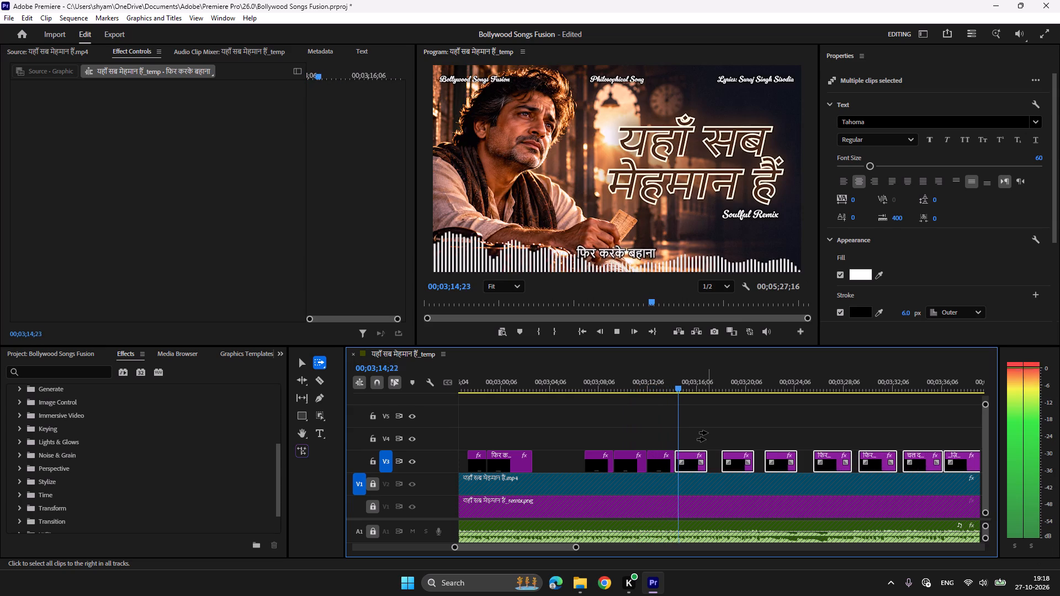
scroll(707, 433, down, 3)
click(685, 459)
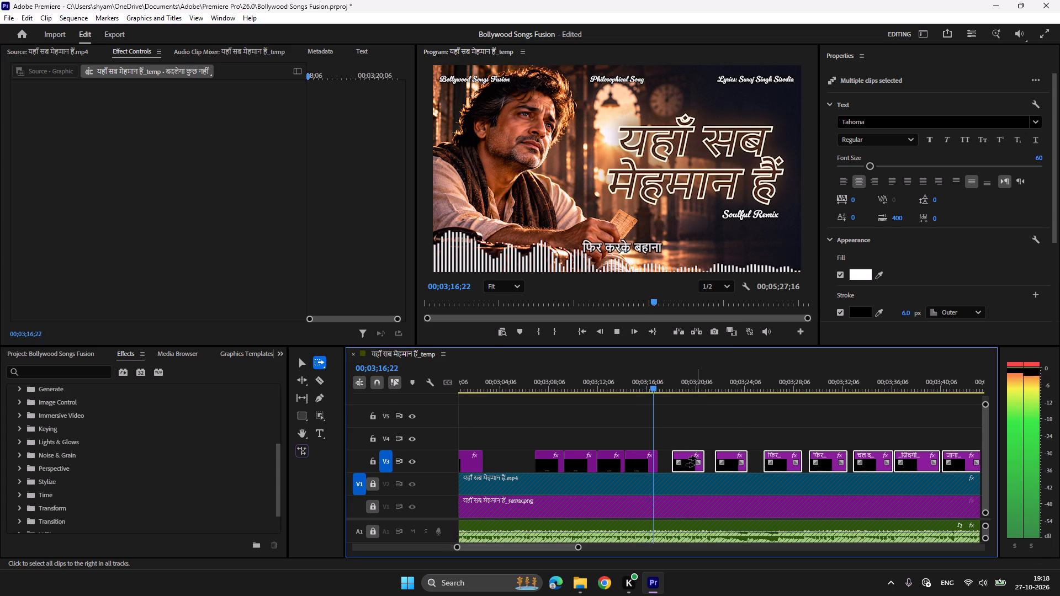
key(space)
key(space)
key(space)
drag(699, 458, 697, 458)
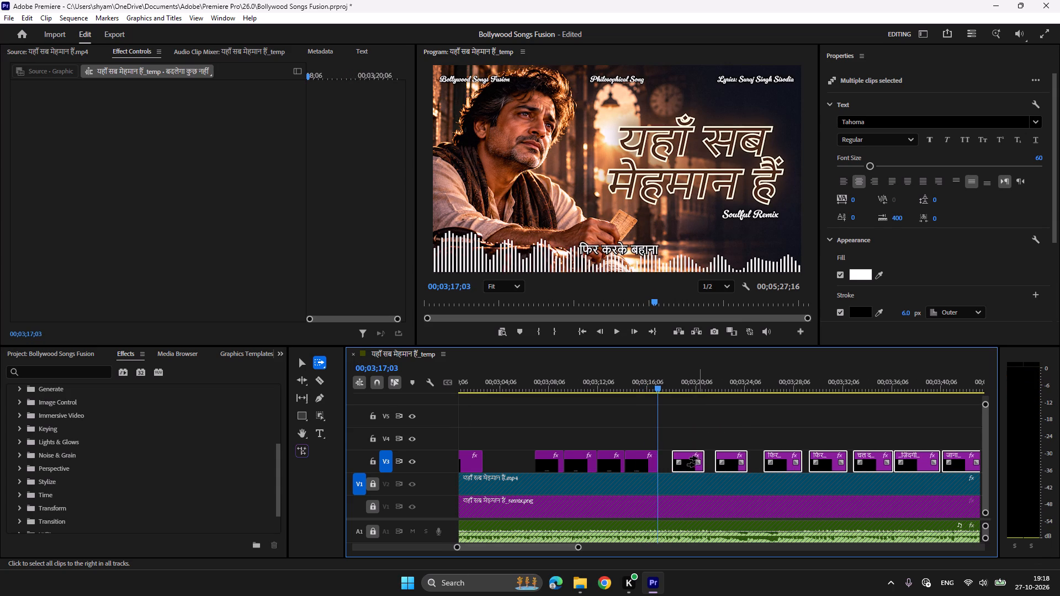
drag(697, 458, 686, 459)
Find the vocal entry of "बदलेगा ठिकाना" and shift the lyric graphics from it onward earlier to start at 00;03;18;26.
key(space)
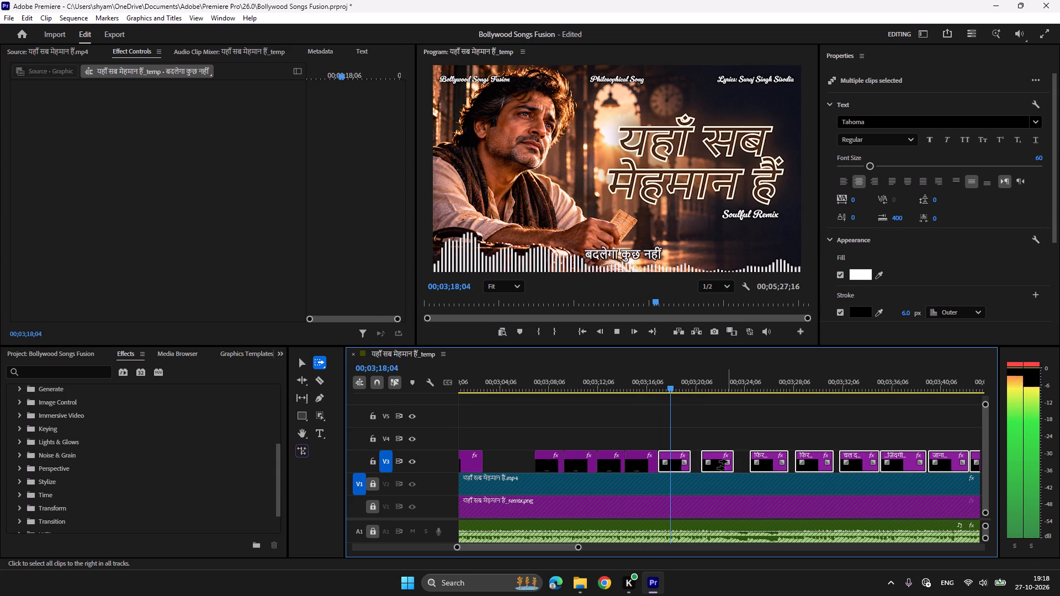
click(729, 458)
key(space)
click(671, 376)
key(space)
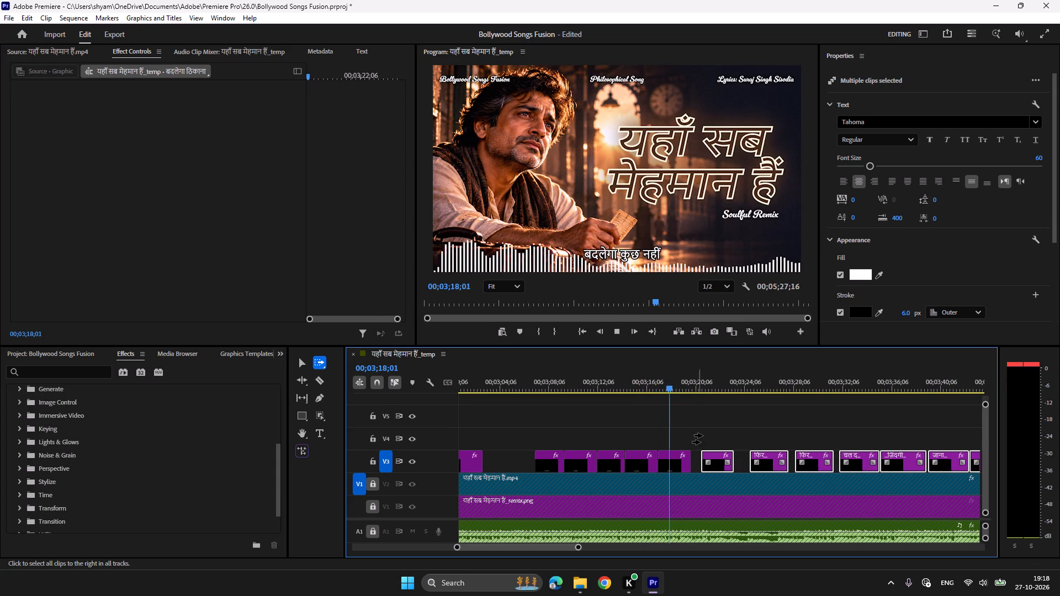
key(space)
key(space)
key(space)
drag(733, 459, 728, 459)
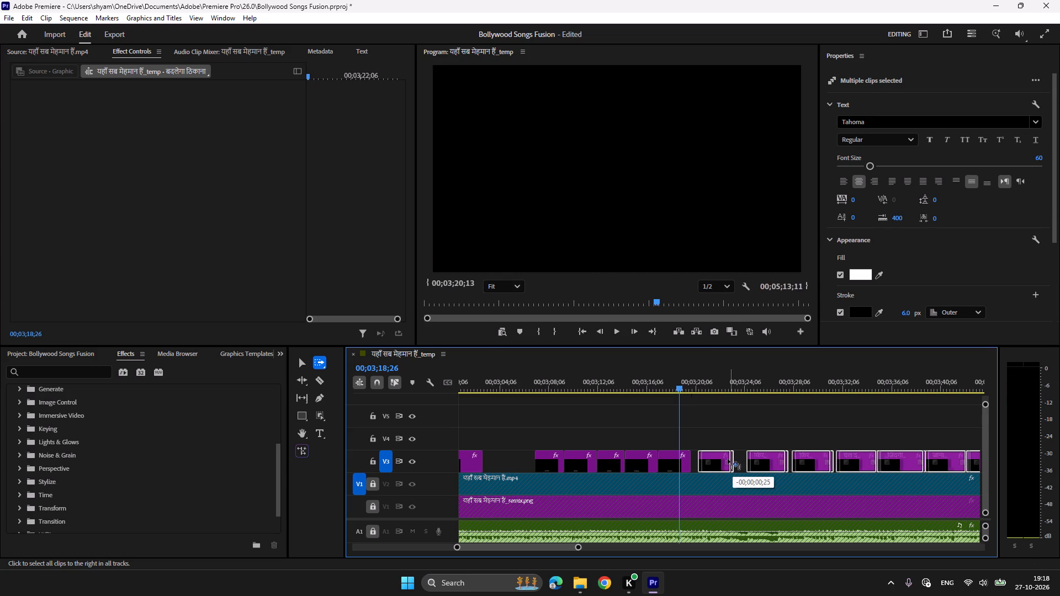
drag(728, 459, 711, 460)
Find the vocal entry of "फिर वही सुबह" and shift the lyric graphics from it onward earlier to start at 00;03;21;29.
key(space)
scroll(641, 438, down, 2)
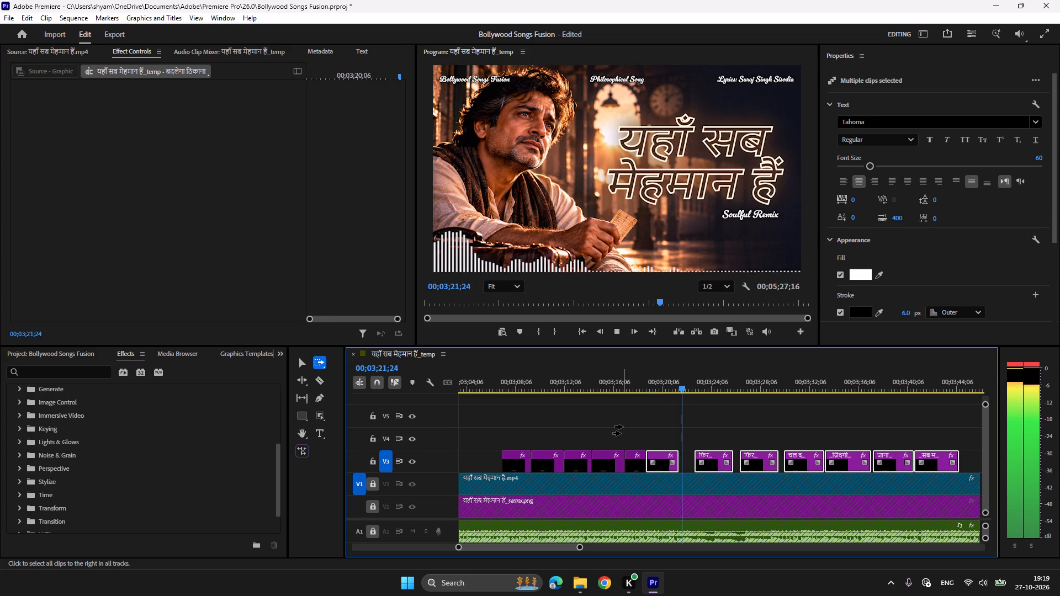
key(space)
click(722, 458)
drag(724, 458, 718, 459)
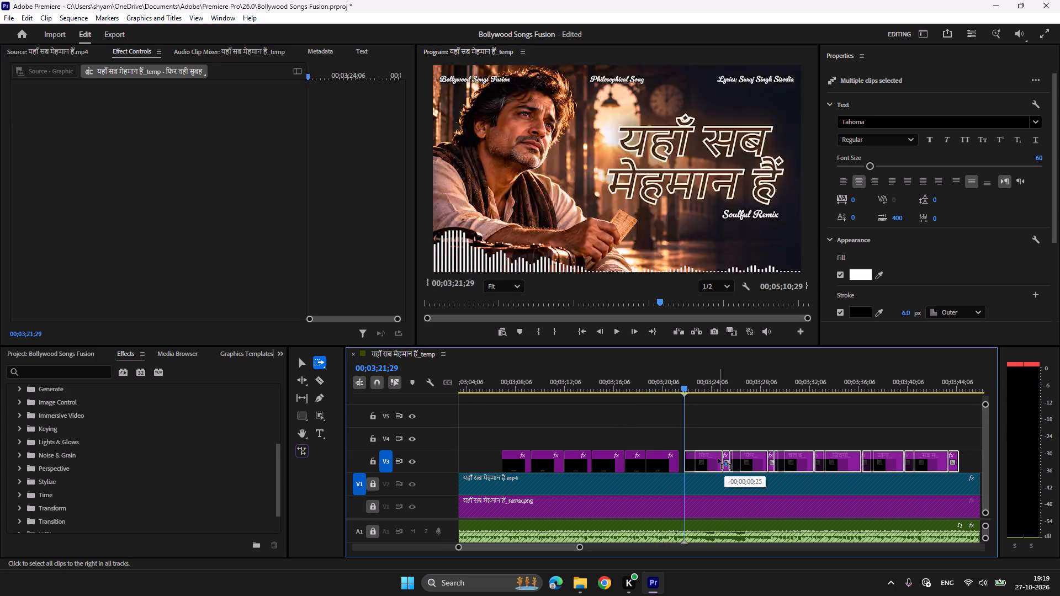
drag(718, 459, 718, 459)
Find the vocal entry of "फिर वही शाम है" and shift the lyric graphics from it onward earlier to start at 00;03;24;18.
key(space)
scroll(733, 430, down, 2)
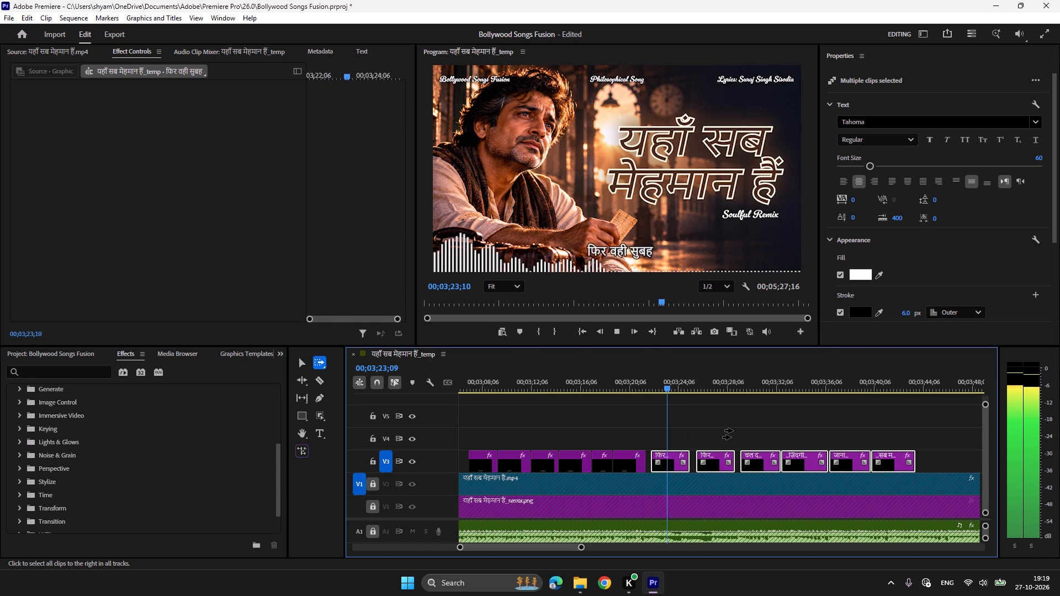
key(space)
click(728, 460)
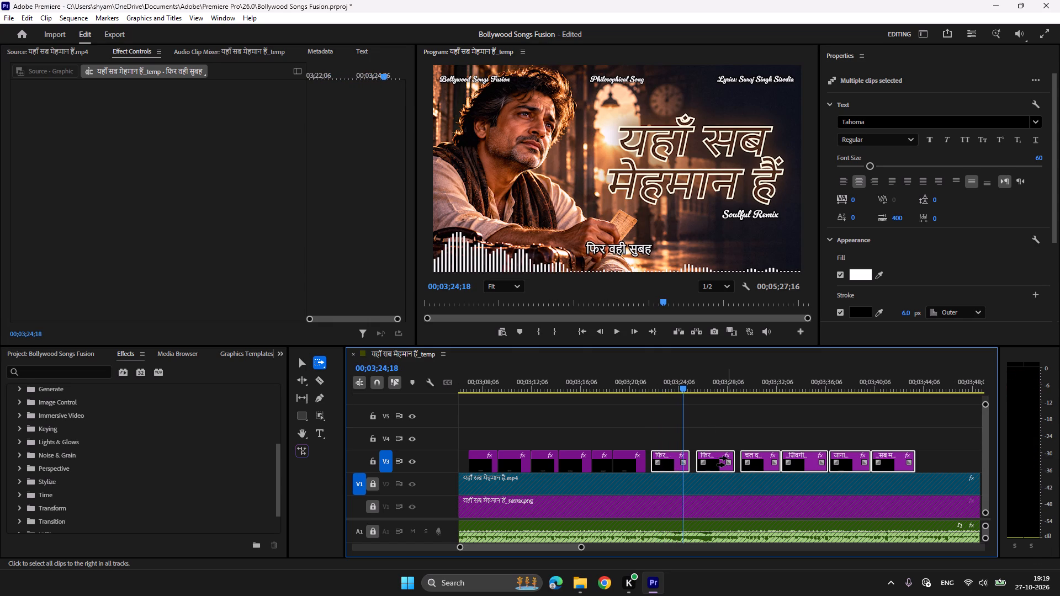
click(725, 457)
drag(724, 456, 713, 457)
Find the vocal entry of "चल दिए हम; हुई..." and shift the lyric graphics from it onward earlier to start at 00;03;27;02.
key(space)
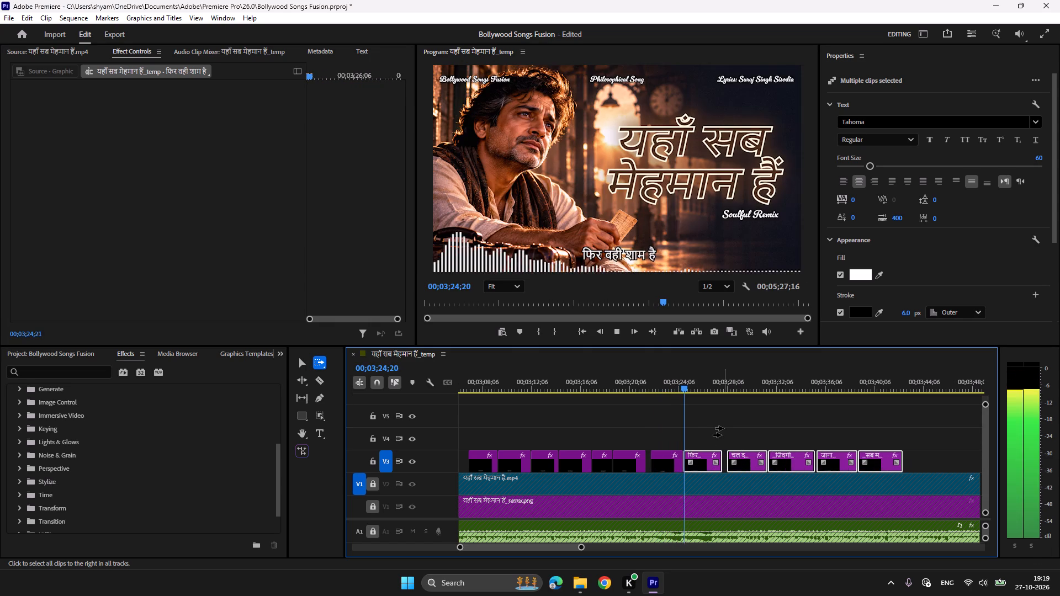
scroll(724, 428, down, 2)
click(718, 459)
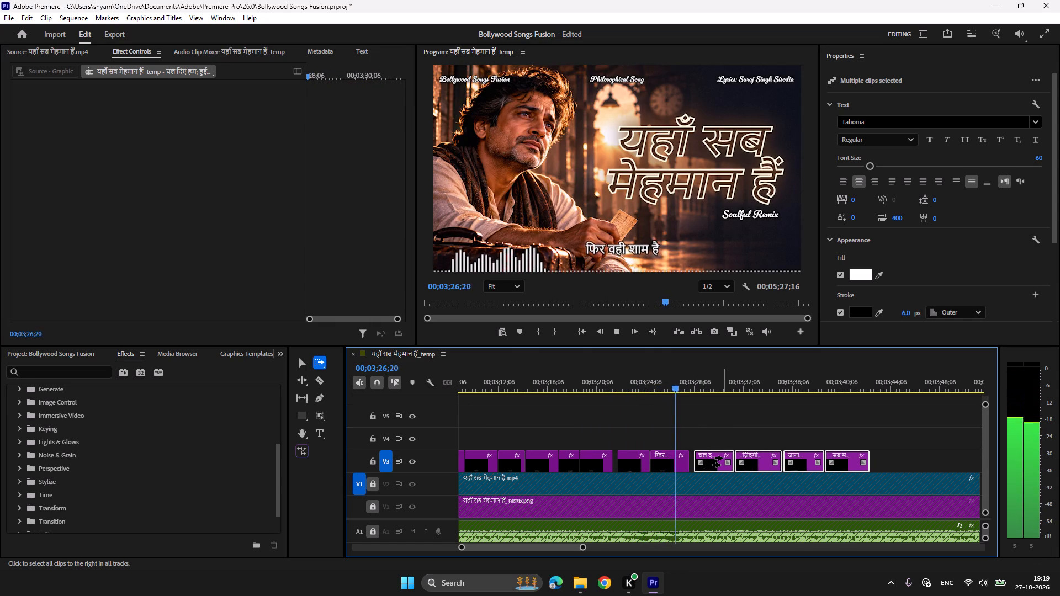
key(space)
drag(723, 458, 709, 459)
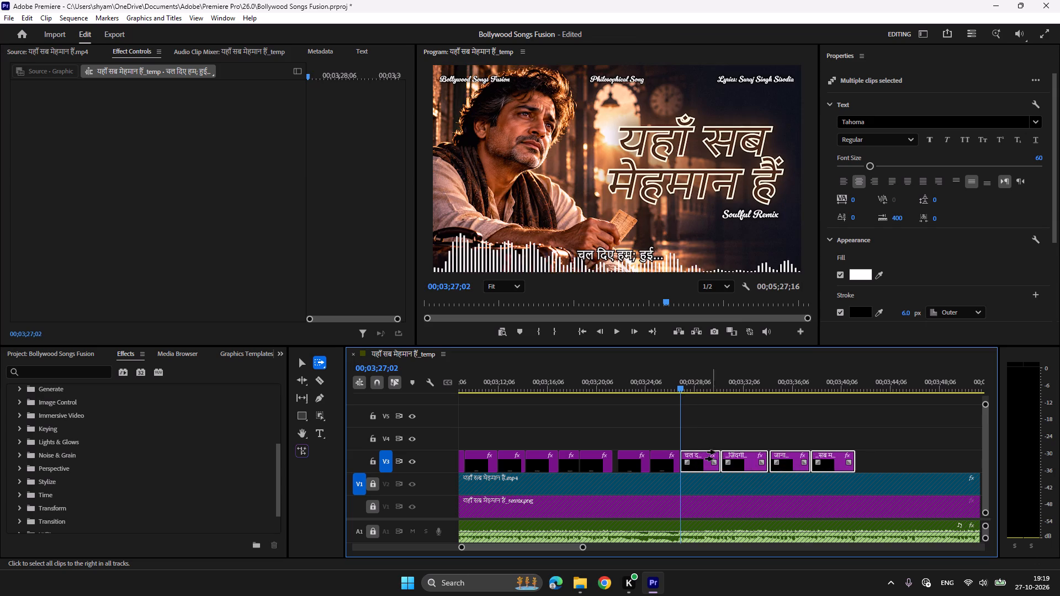
Find the vocal entry of "...ज़िंदगी की शाम है" and shift the lyric graphics from it onward later to start at 00;03;32;06.
key(space)
click(752, 458)
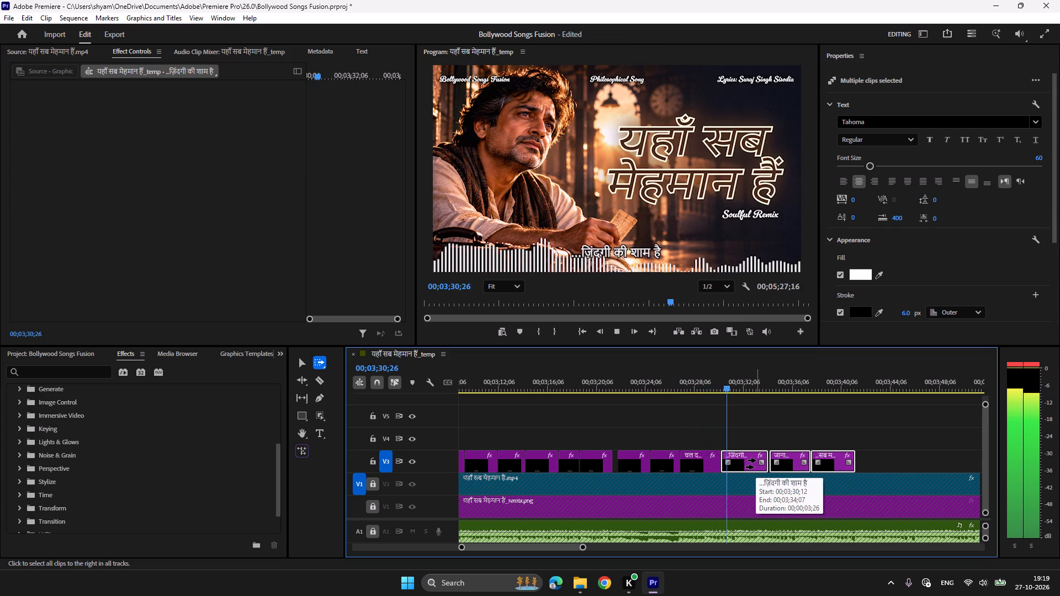
key(space)
drag(757, 459, 769, 459)
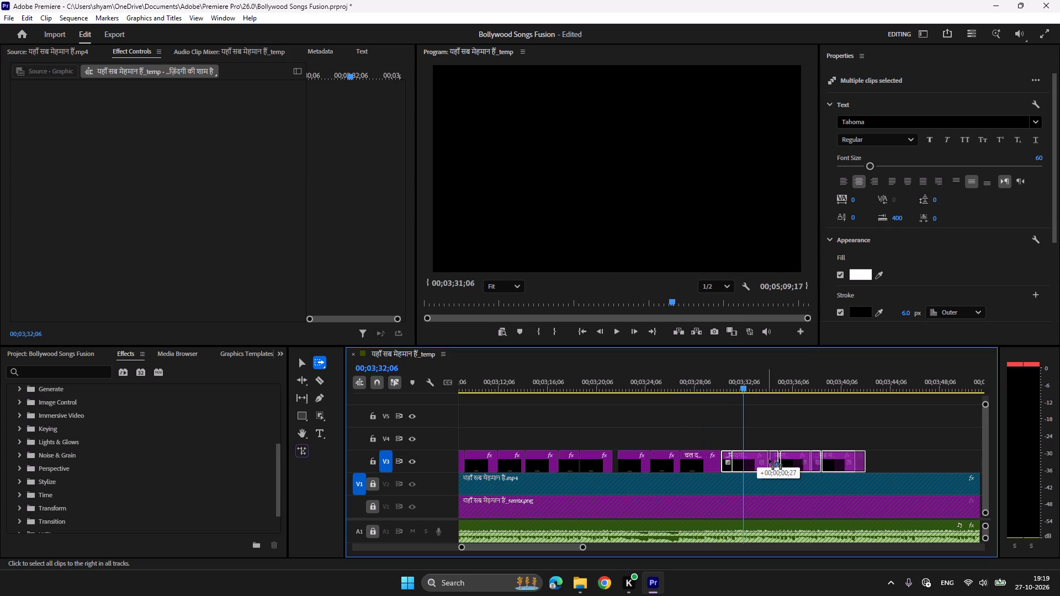
drag(769, 459, 778, 459)
Find the vocal entry of "जाना सभी को; यहाँ..." and shift the lyric graphics from it onward later to start at 00;03;36;29.
key(space)
click(817, 459)
scroll(817, 459, down, 4)
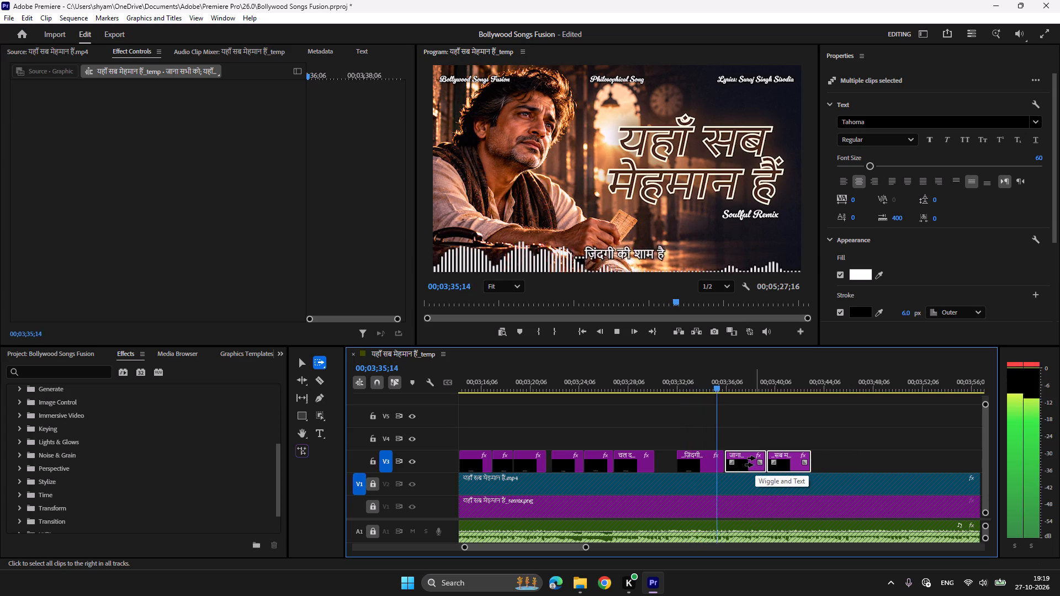
key(space)
drag(755, 458, 764, 459)
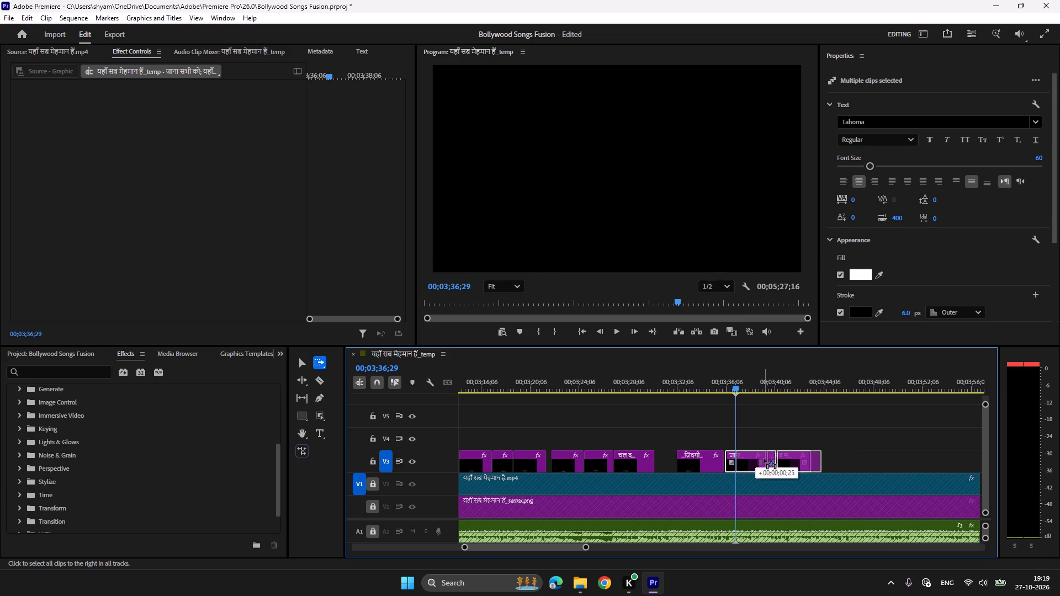
drag(764, 459, 766, 459)
Find the vocal entry of "...सब मेहमान हैं" and shift the lyric graphics from it onward later to start at 00;03;41;26.
key(space)
click(805, 460)
scroll(805, 460, down, 6)
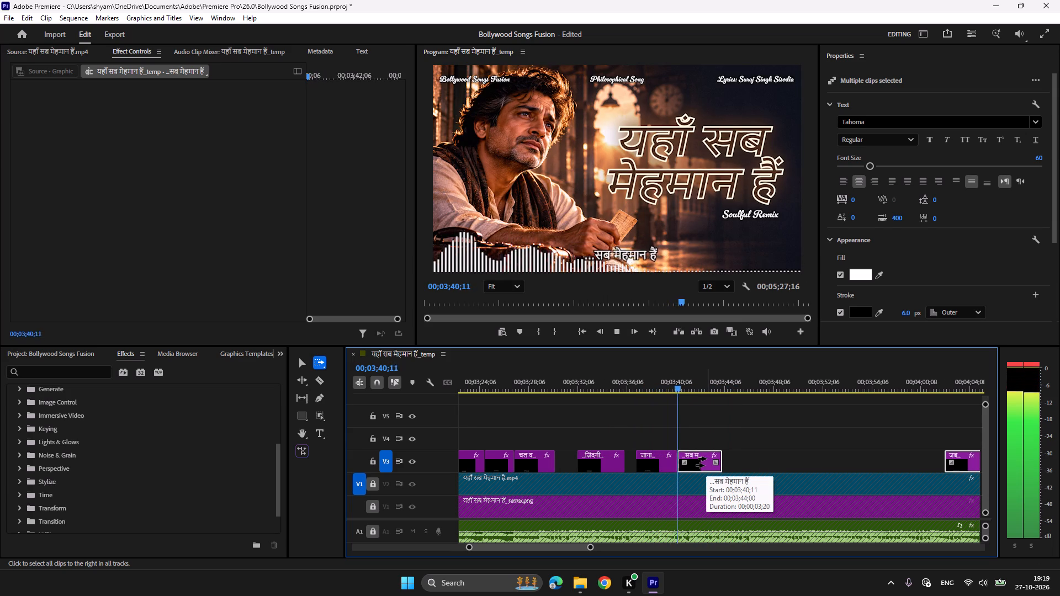
key(space)
drag(706, 459, 711, 459)
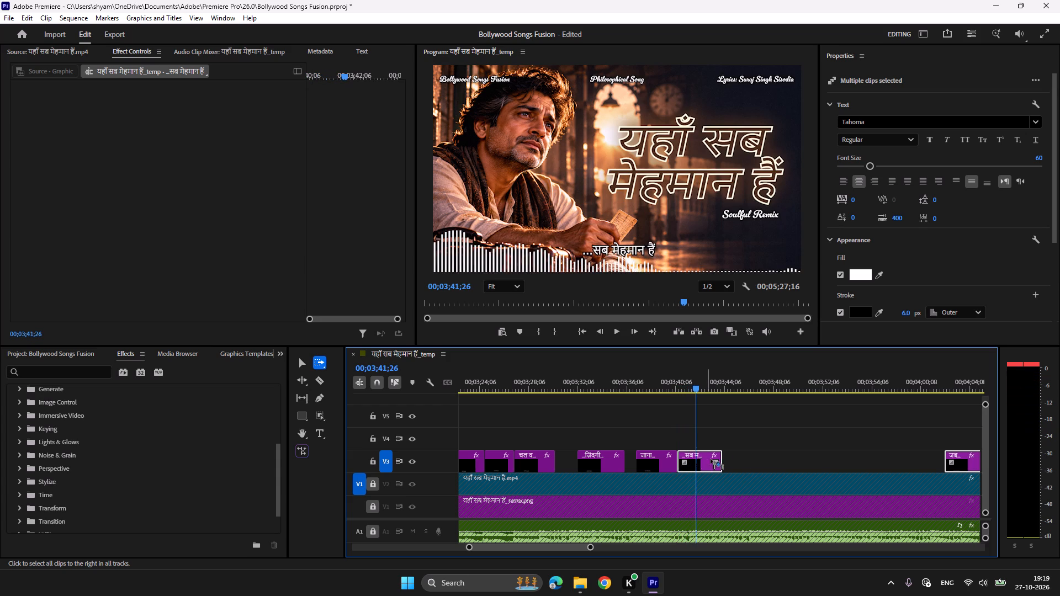
drag(711, 459, 720, 460)
Save the project.
key(space)
scroll(775, 460, down, 4)
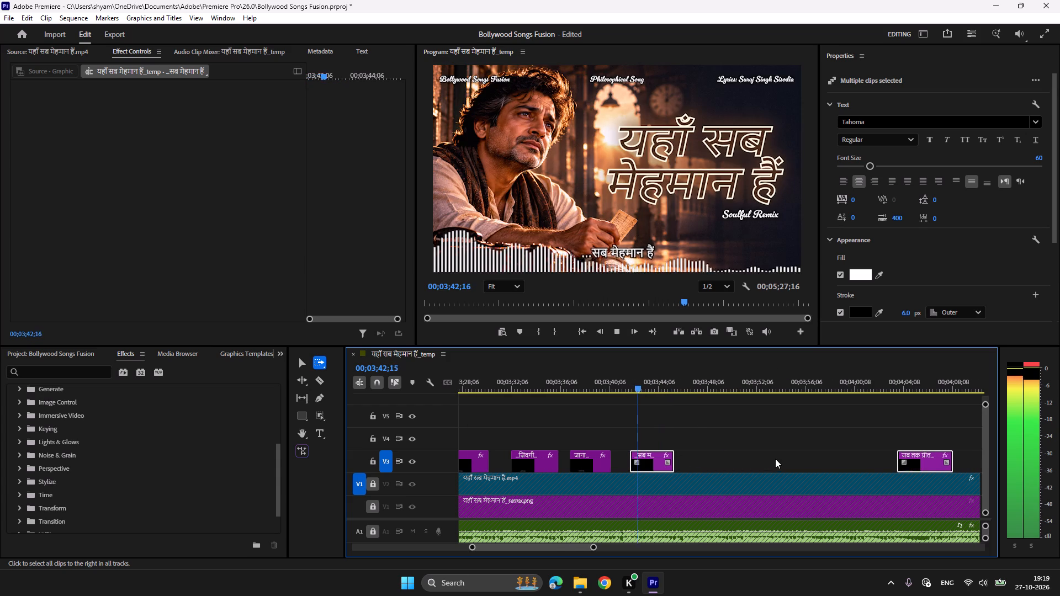
scroll(767, 489, down, 2)
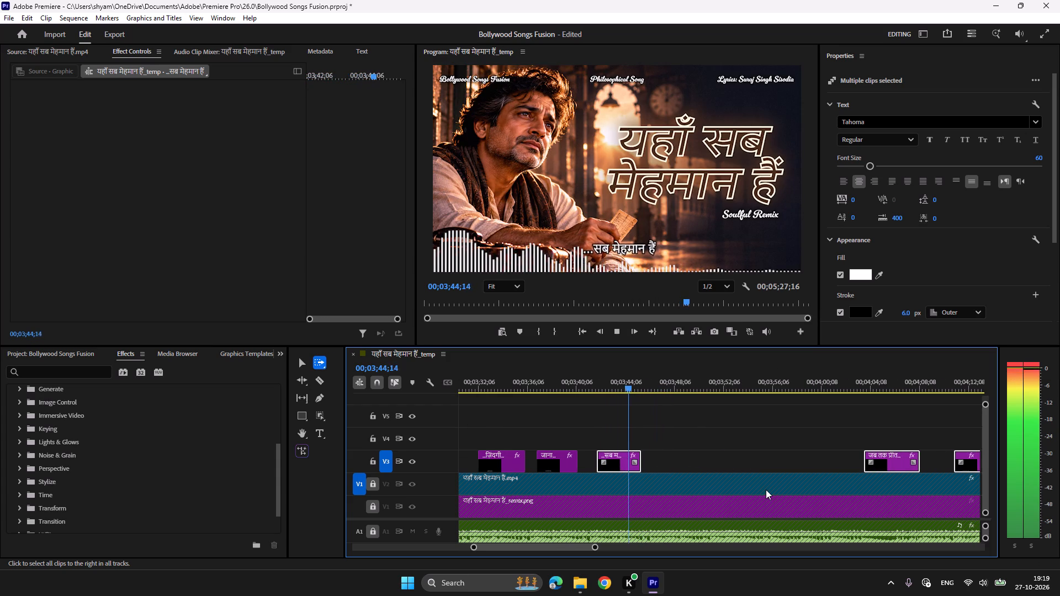
key(ctrl+s)
Find the vocal entry of "जब तक प्रीत रहेगी बाकी" and shift the lyric graphics from it onward later to start at 00;04;06;21.
key(space)
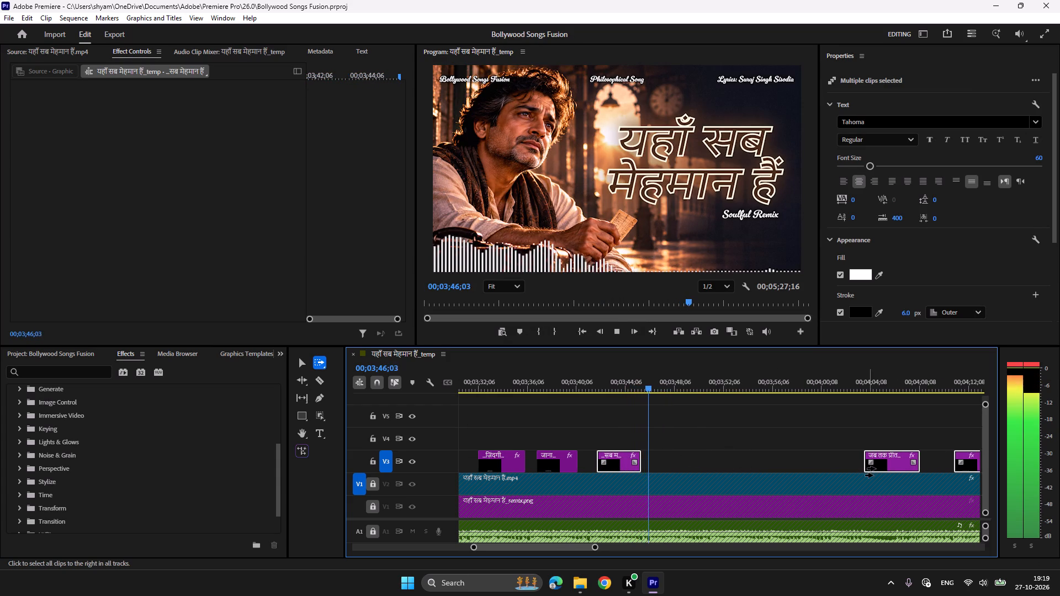
click(898, 461)
scroll(768, 446, down, 10)
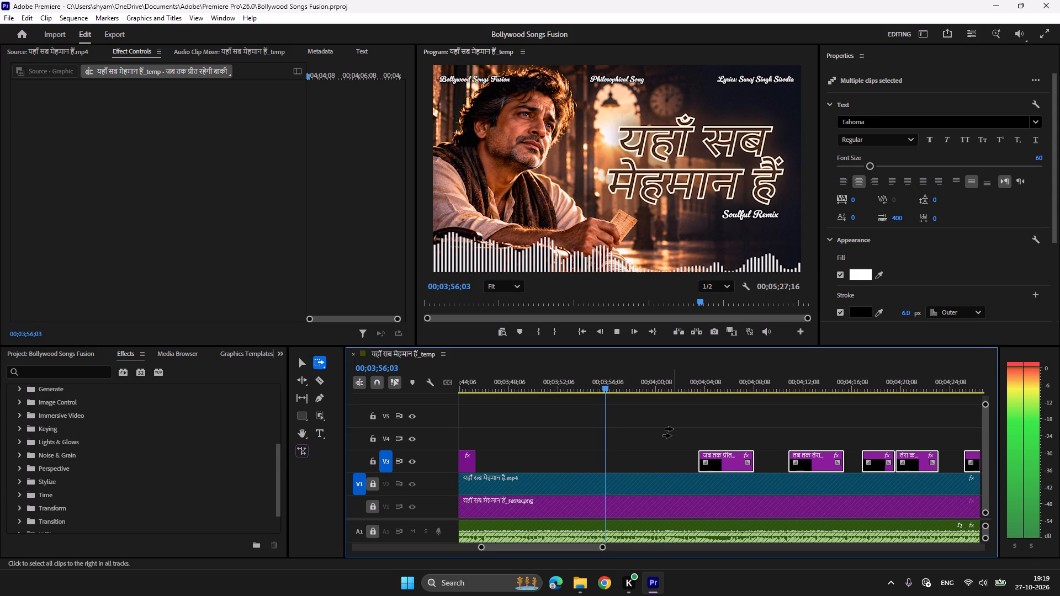
scroll(673, 429, down, 2)
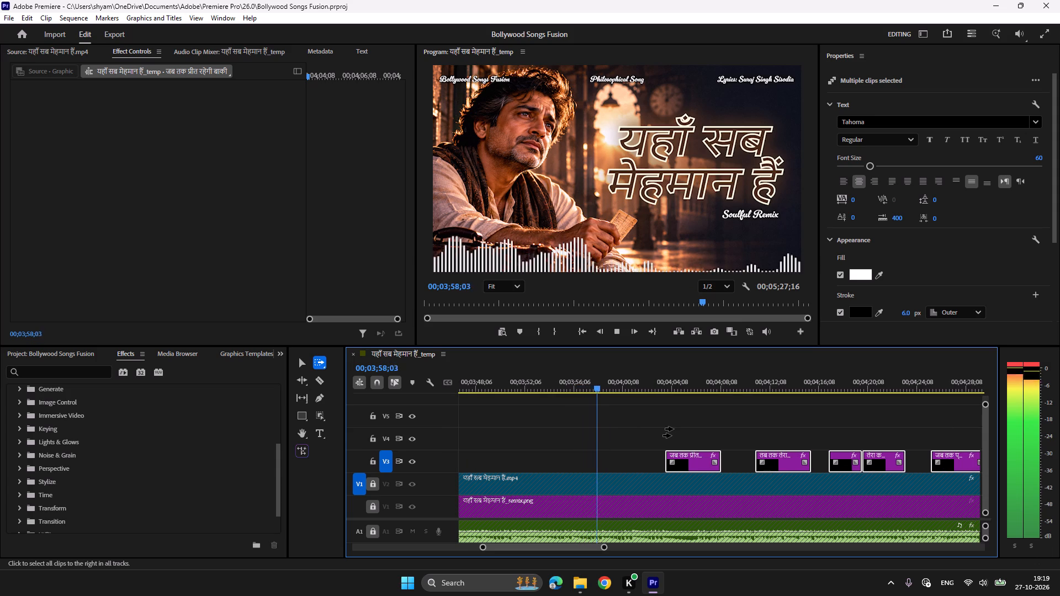
scroll(673, 428, down, 2)
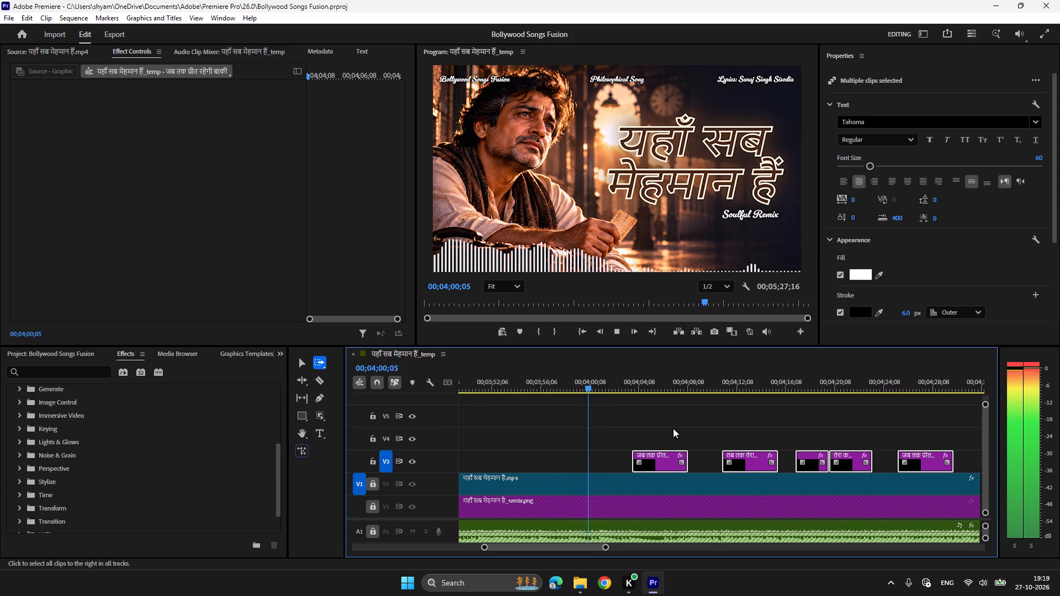
click(666, 464)
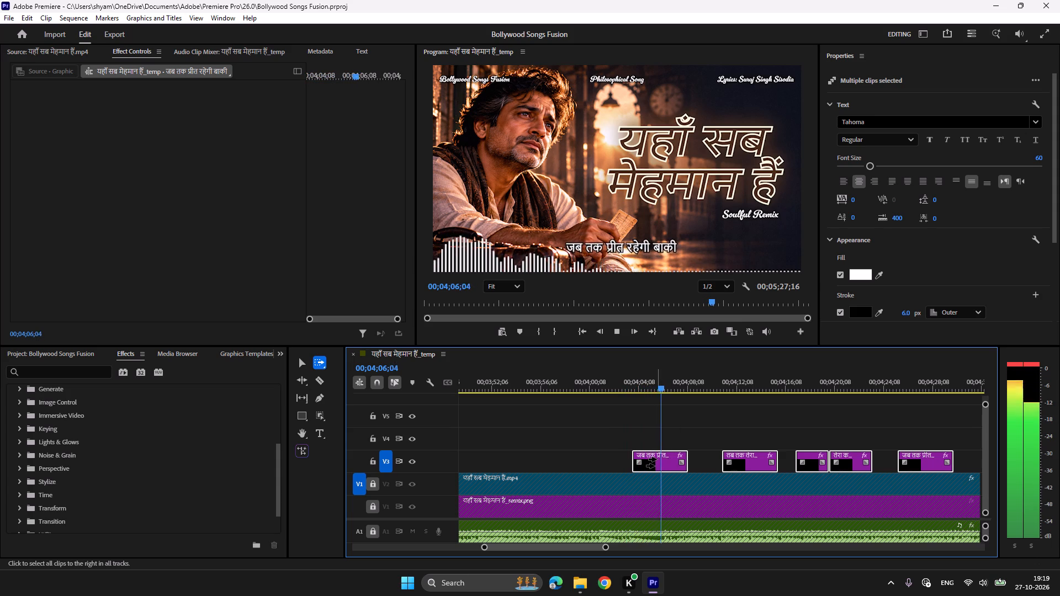
key(space)
drag(656, 459, 688, 459)
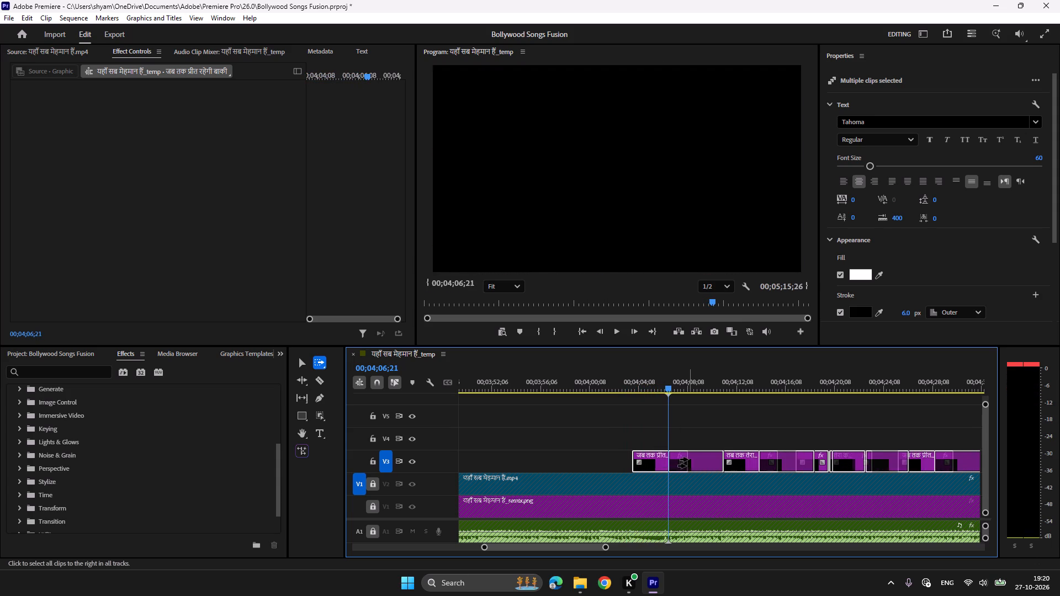
Find the vocal entry of "तब तक तेरा कोई न साथी" and shift the lyric graphics from it onward earlier to start at 00;04;11;19.
key(space)
click(793, 465)
scroll(793, 459, down, 4)
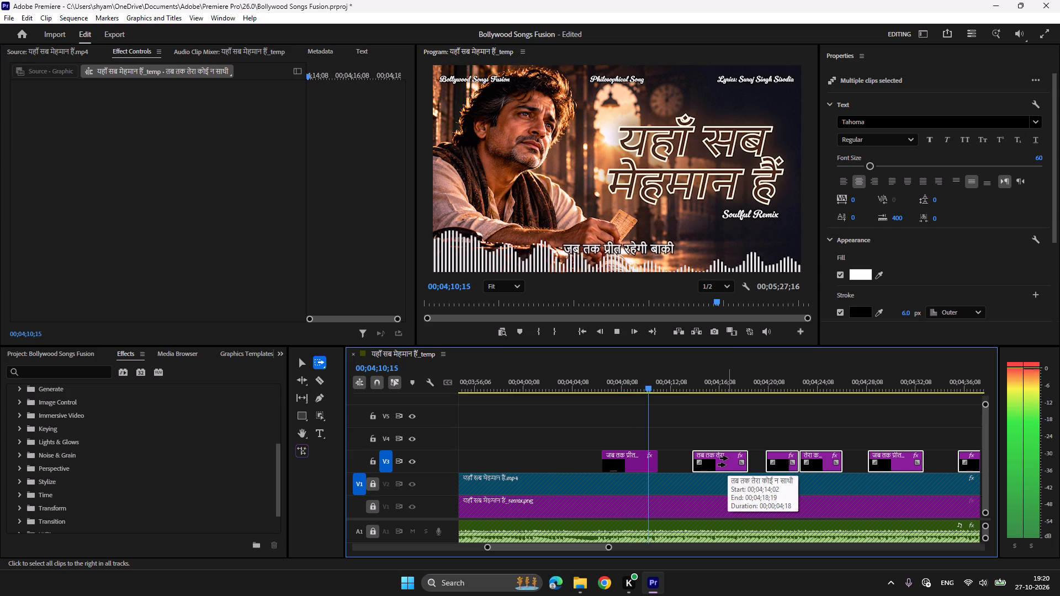
key(space)
drag(728, 458, 708, 459)
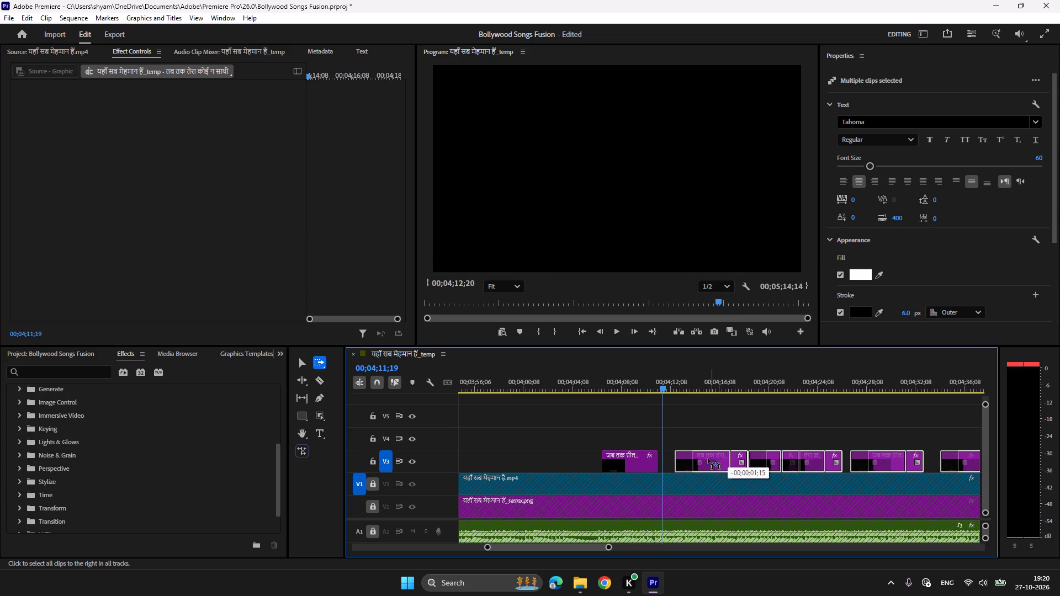
drag(708, 459, 701, 459)
Find the vocal entry of "कोई न साथी" and shift the lyric graphics from it onward earlier to start at 00;04;16;16.
key(space)
click(761, 458)
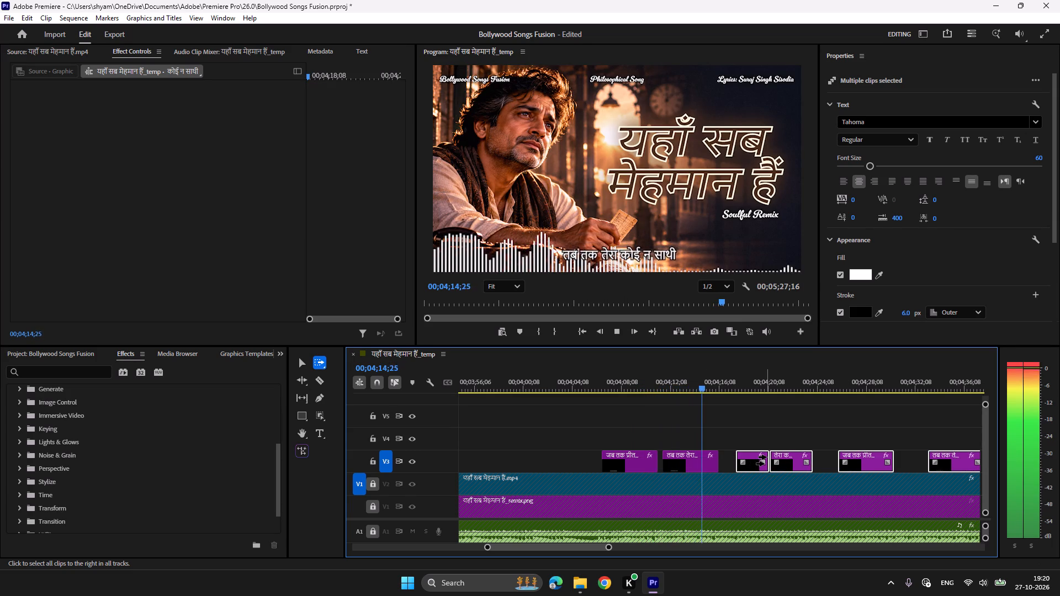
key(space)
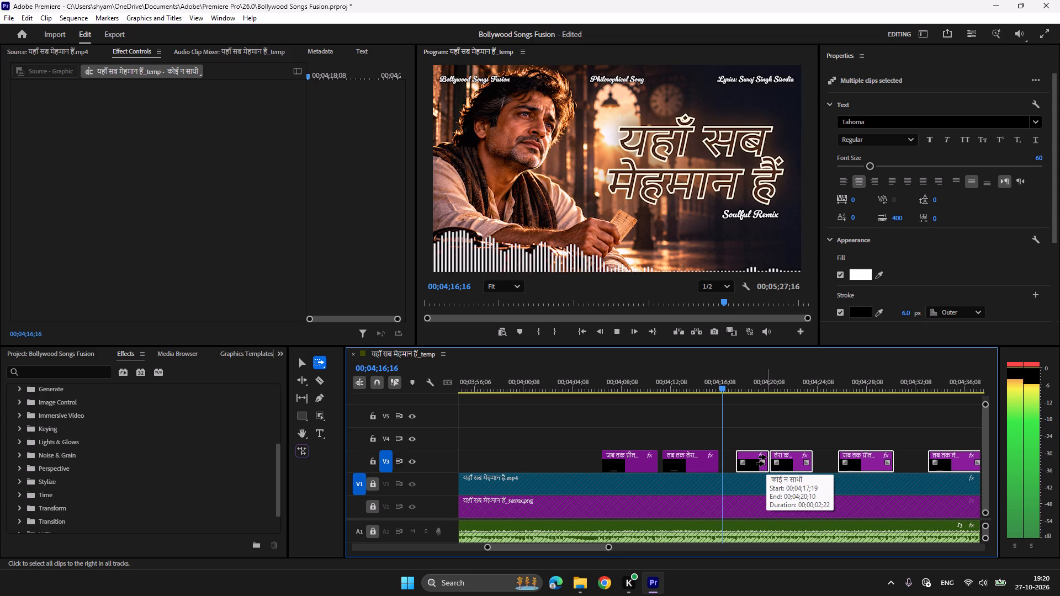
drag(766, 457, 756, 457)
Find the vocal entry of "तेरा कोई न साथी" and shift the lyric graphics from it onward earlier to start at about 00;04;18;13.
key(space)
click(787, 459)
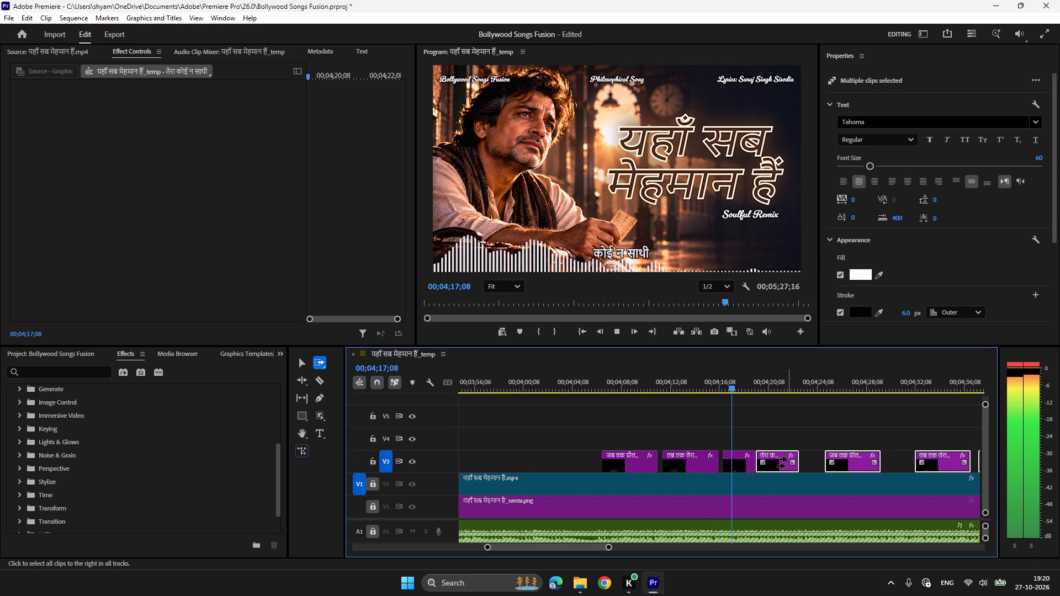
key(space)
drag(787, 459, 778, 459)
Find the vocal entry of the repeated "जब तक प्रीत रहेगी बाकी" and shift the lyric graphics from it onward later to about 00;04;26;15.
key(space)
scroll(778, 459, down, 1)
click(833, 460)
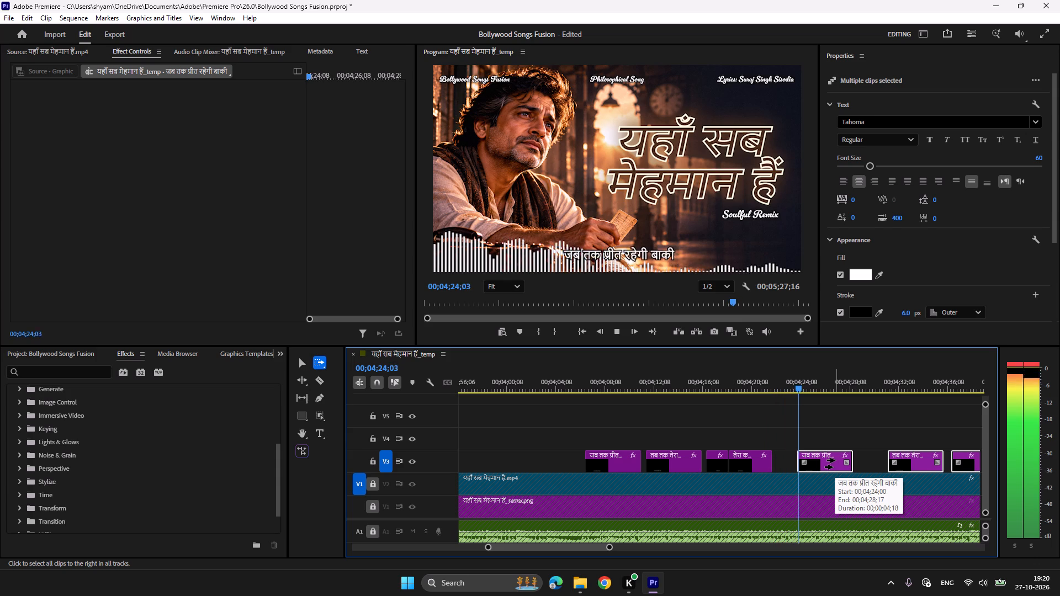
scroll(835, 460, down, 5)
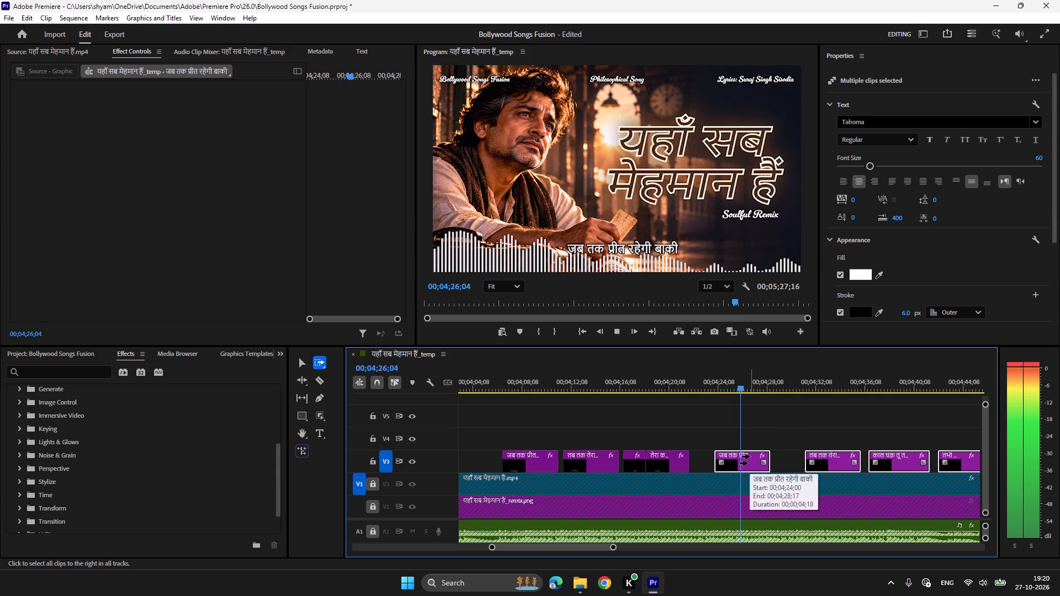
key(space)
click(736, 376)
key(space)
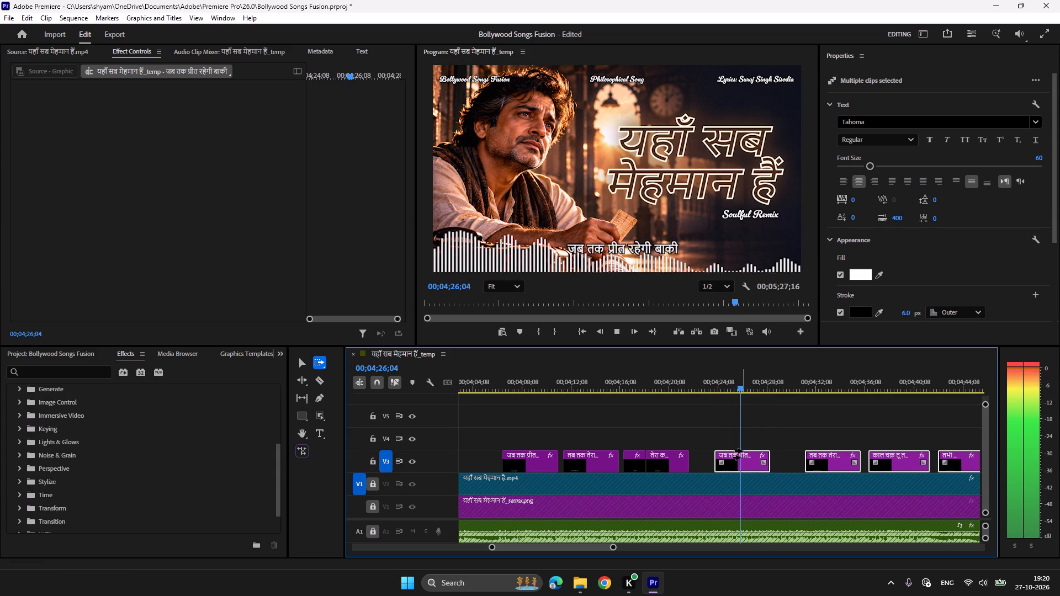
key(space)
drag(742, 457, 767, 457)
Find the vocal entry of the repeated "तब तक तेरा कोई न साथी" and shift the graphics from it onward earlier to about 00;04;31;10.
key(space)
scroll(767, 458, down, 5)
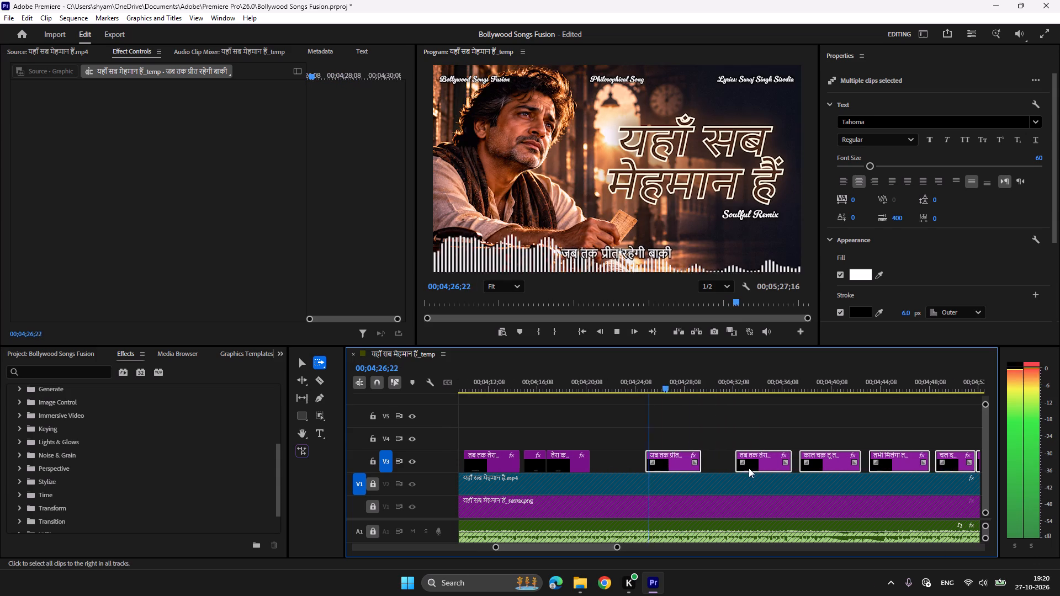
scroll(749, 468, down, 6)
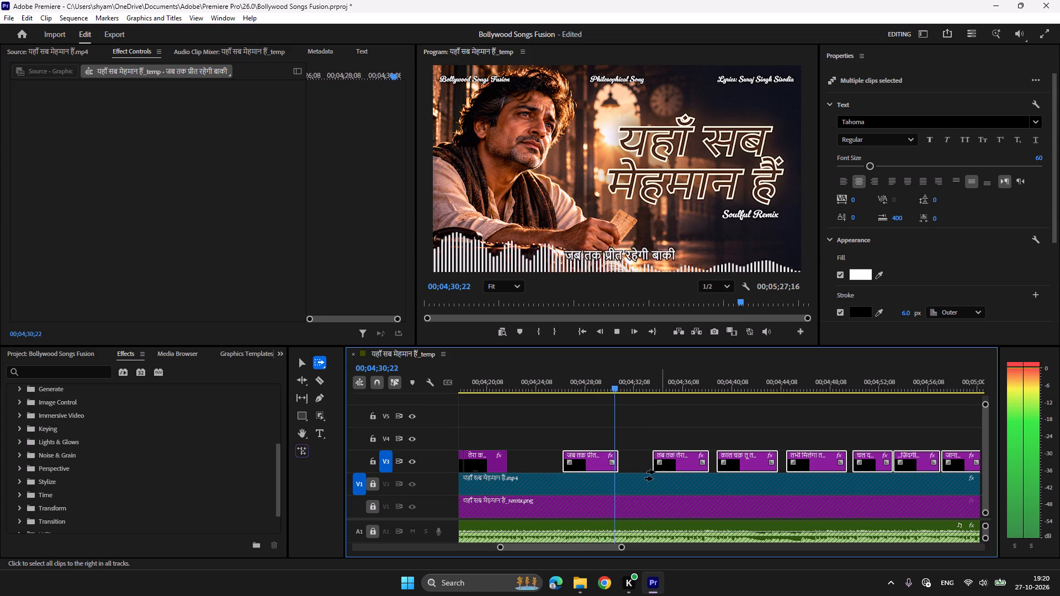
key(space)
click(681, 460)
drag(686, 454, 658, 455)
Find the vocal entry of "काल चक्र तू तोड़ दे बंदे" and shift the lyric graphics from it onward earlier to about 00;04;36;08.
key(space)
scroll(660, 449, down, 3)
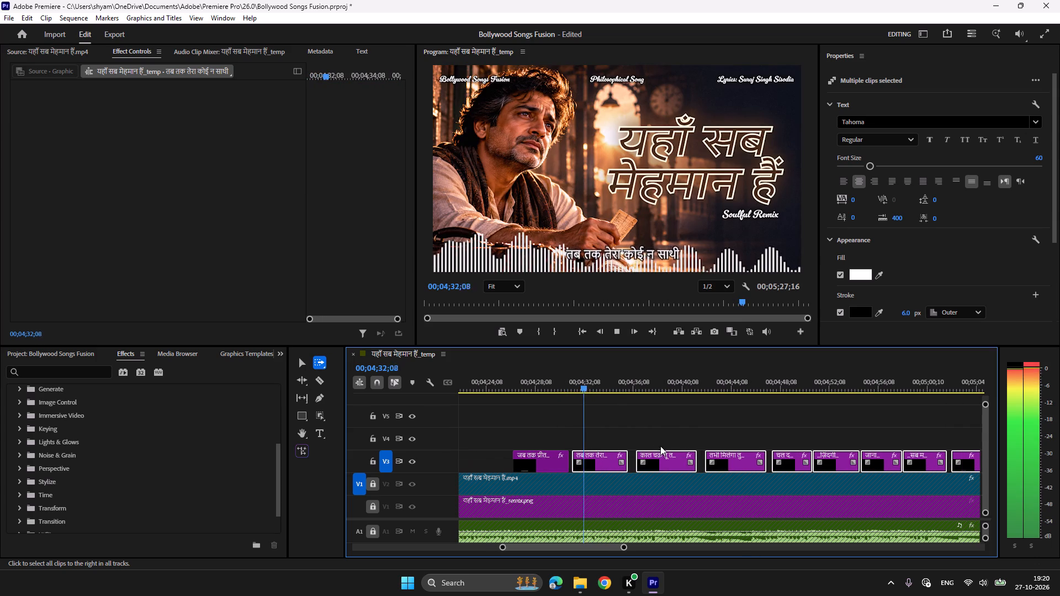
click(680, 463)
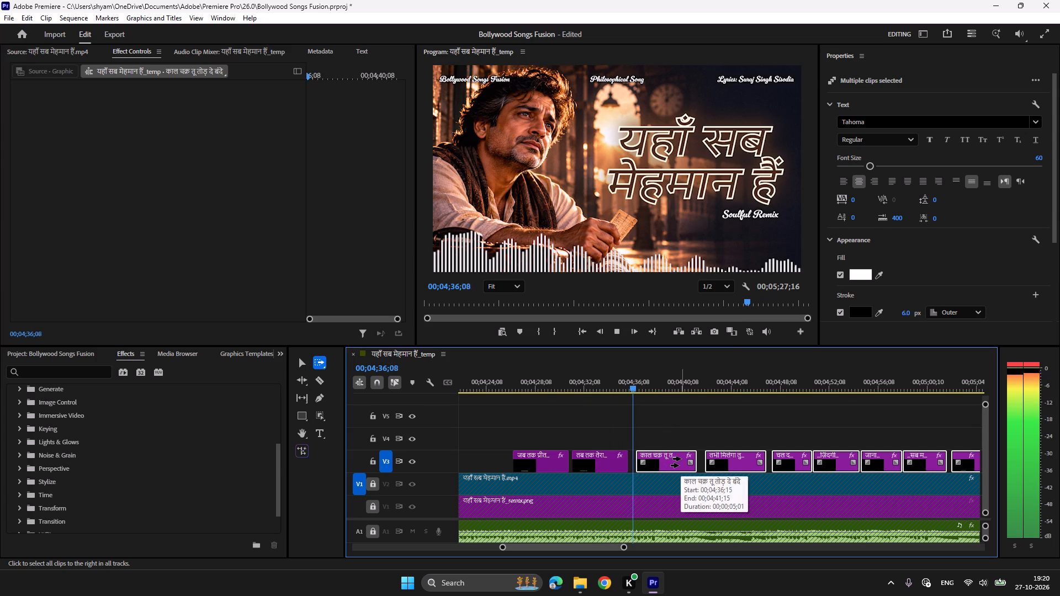
key(space)
click(624, 375)
key(space)
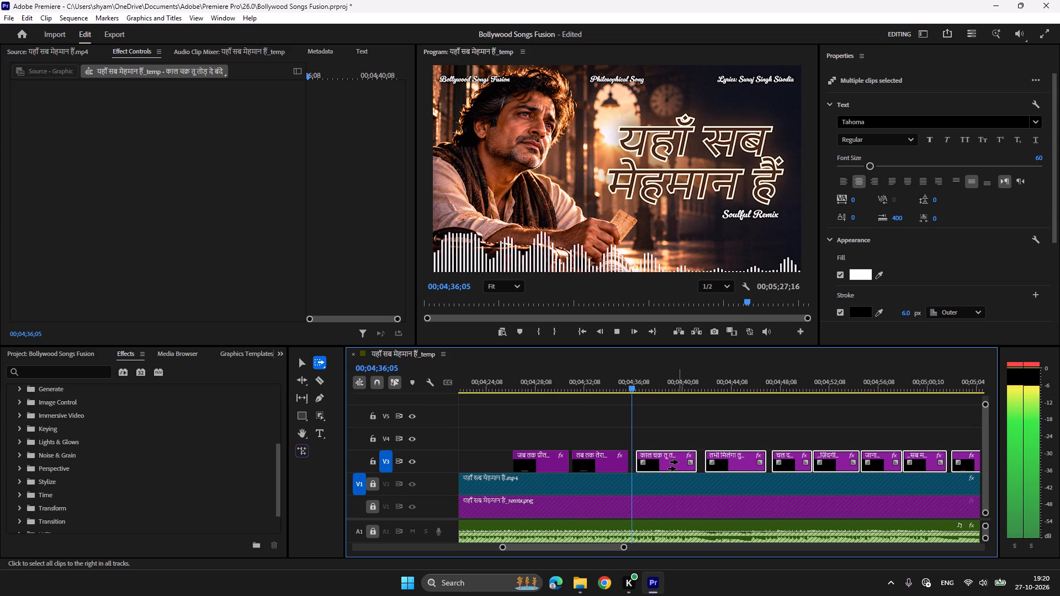
key(space)
click(680, 459)
Find the vocal entry of "तभी मिलेगा तुझको मुकाम है" and shift the lyric graphics from it onward earlier to about 00;04;41;08.
key(space)
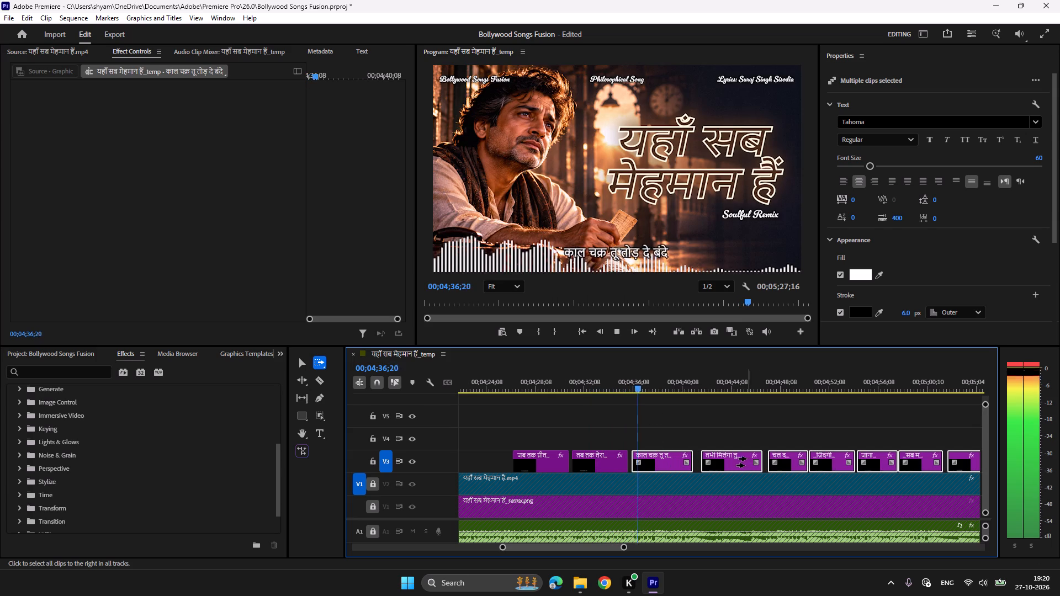
click(746, 459)
scroll(717, 426, down, 4)
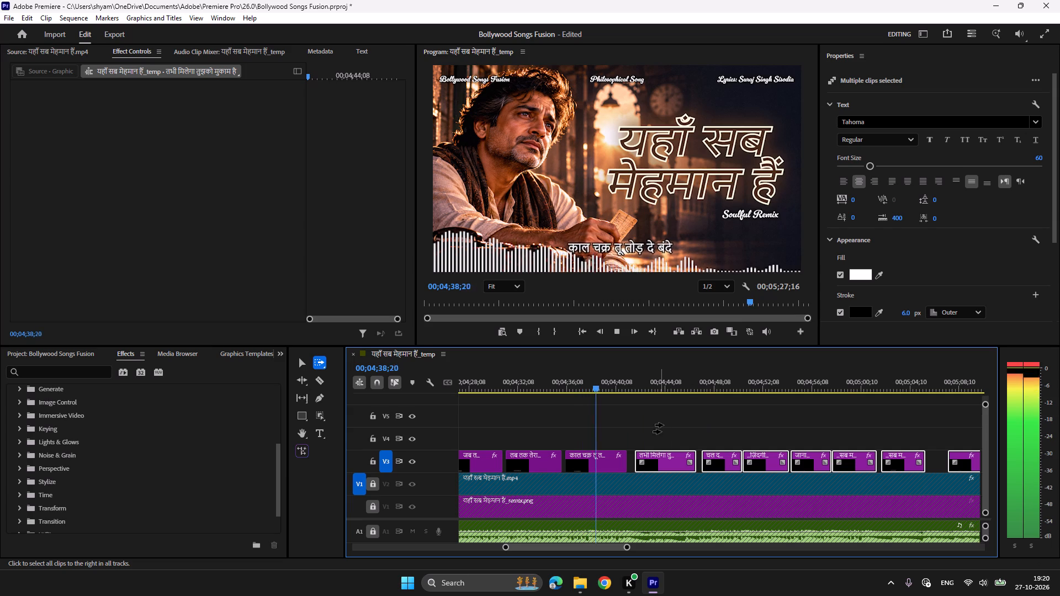
key(space)
click(675, 456)
Find the vocal entry of "चल दिए हम; हुई..." and shift the lyric graphics from it onward earlier to start at 00;04;46;09.
key(space)
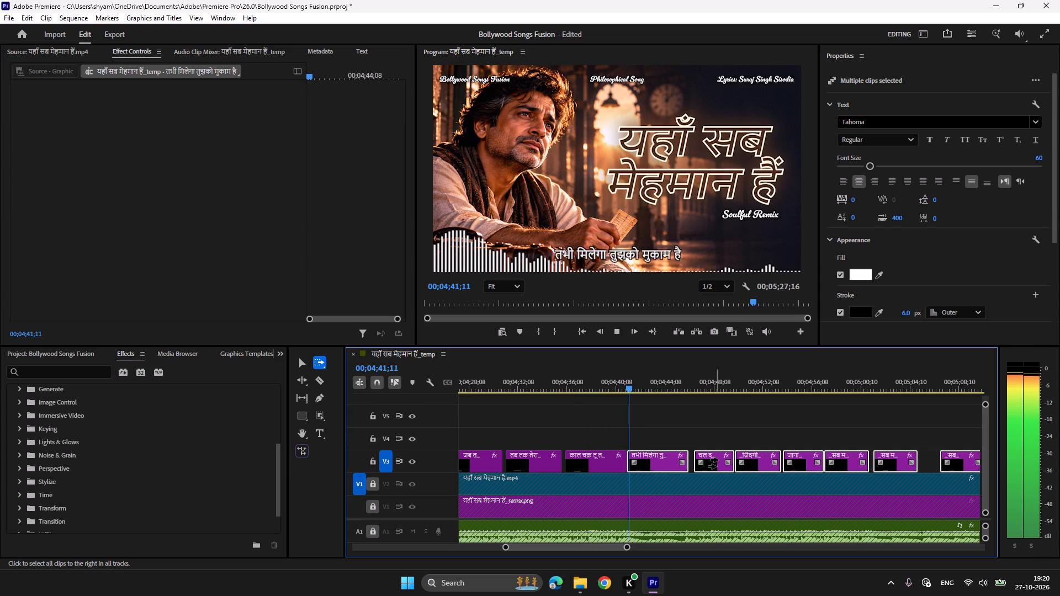
click(723, 459)
scroll(718, 423, down, 3)
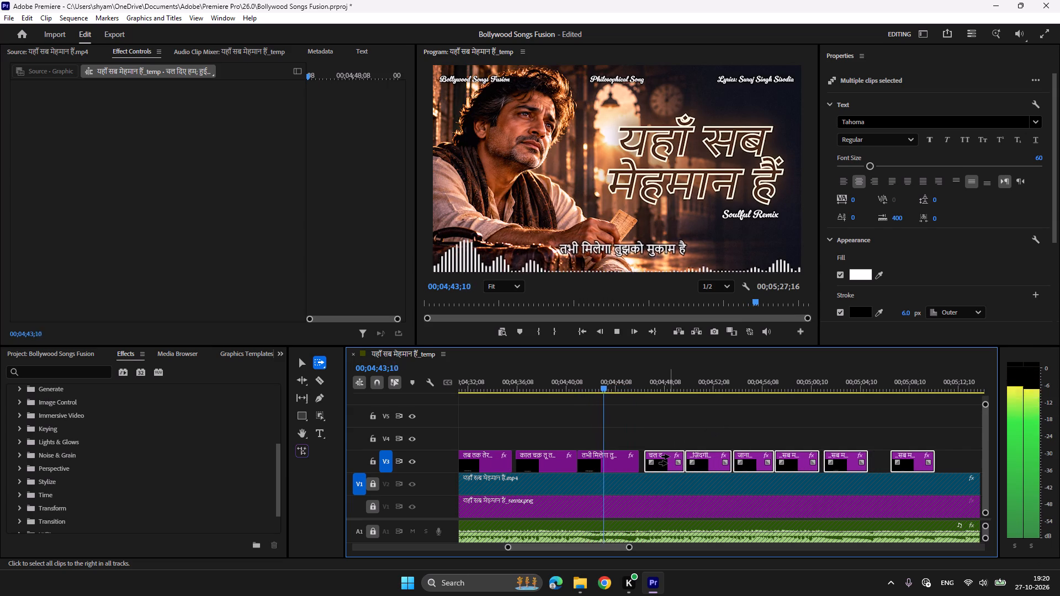
scroll(676, 457, down, 1)
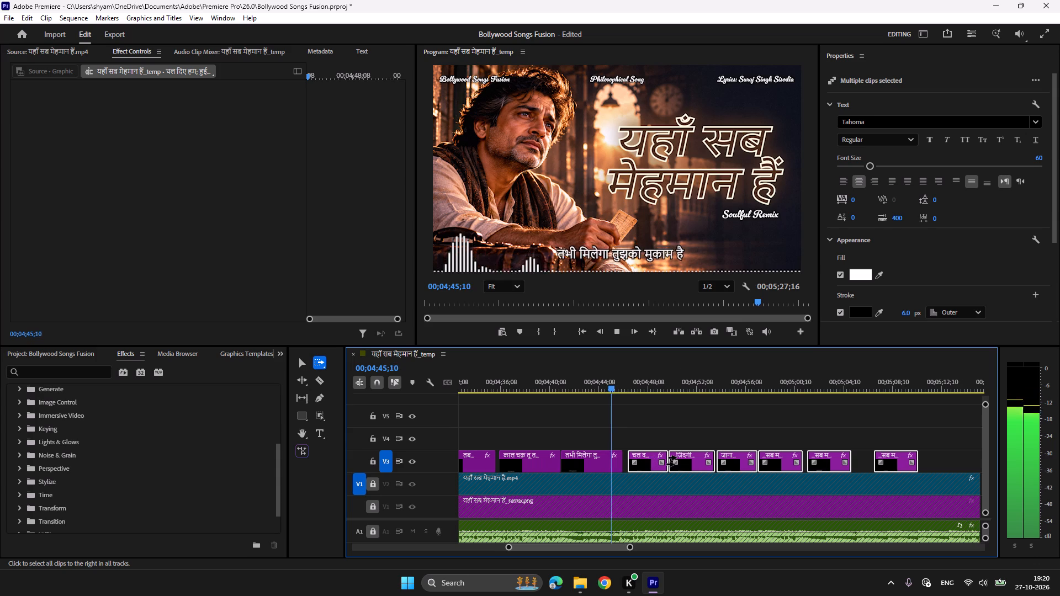
key(space)
click(609, 380)
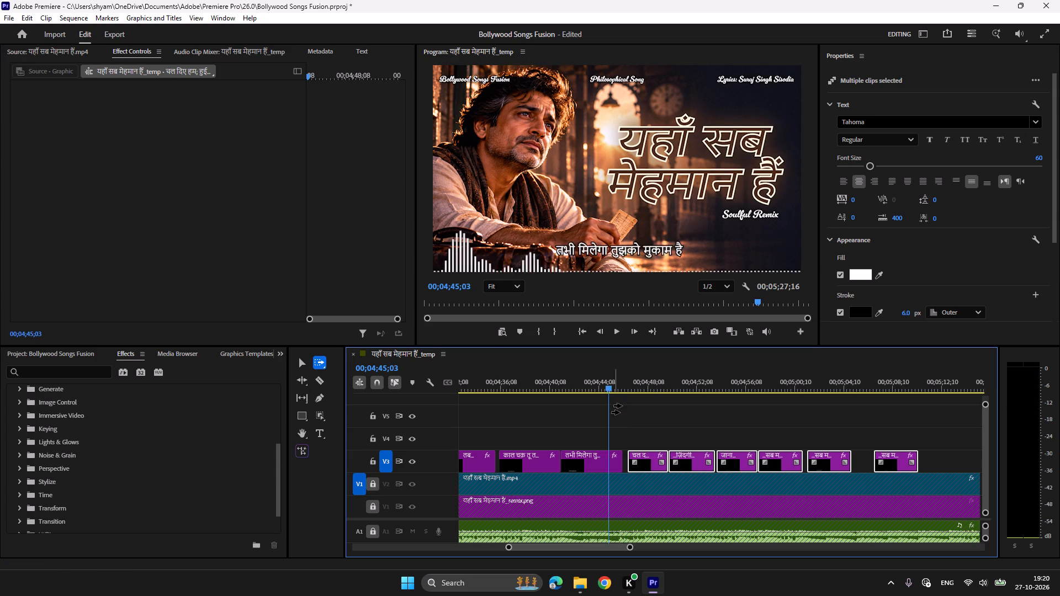
key(space)
key(space)
key(space)
key(space)
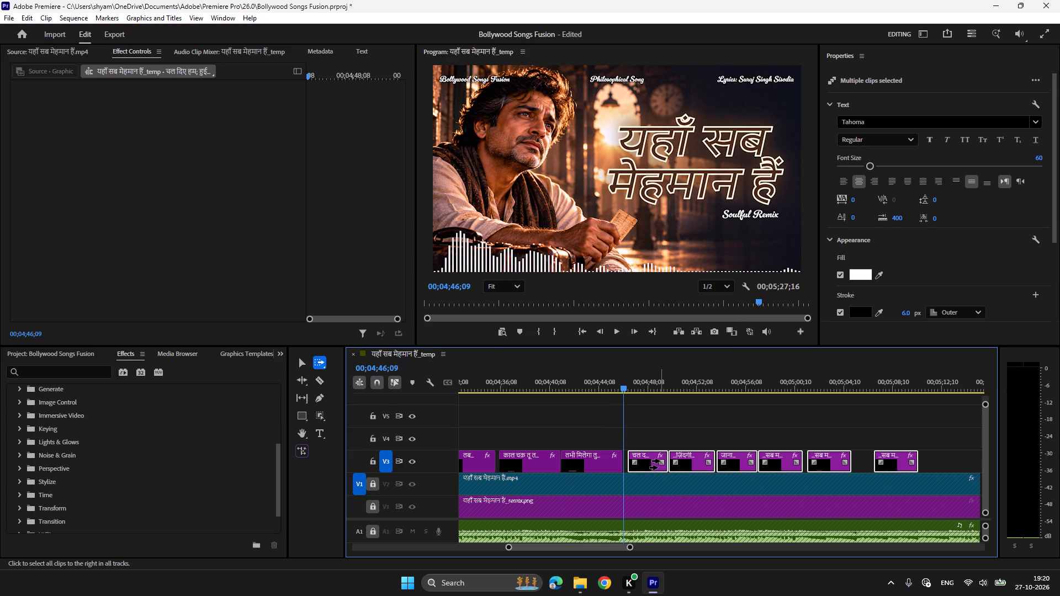
click(660, 457)
Find the vocal entry of "...ज़िंदगी की शाम है" and shift the lyric graphics from it onward later to start at 00;04;51;00.
key(space)
click(690, 459)
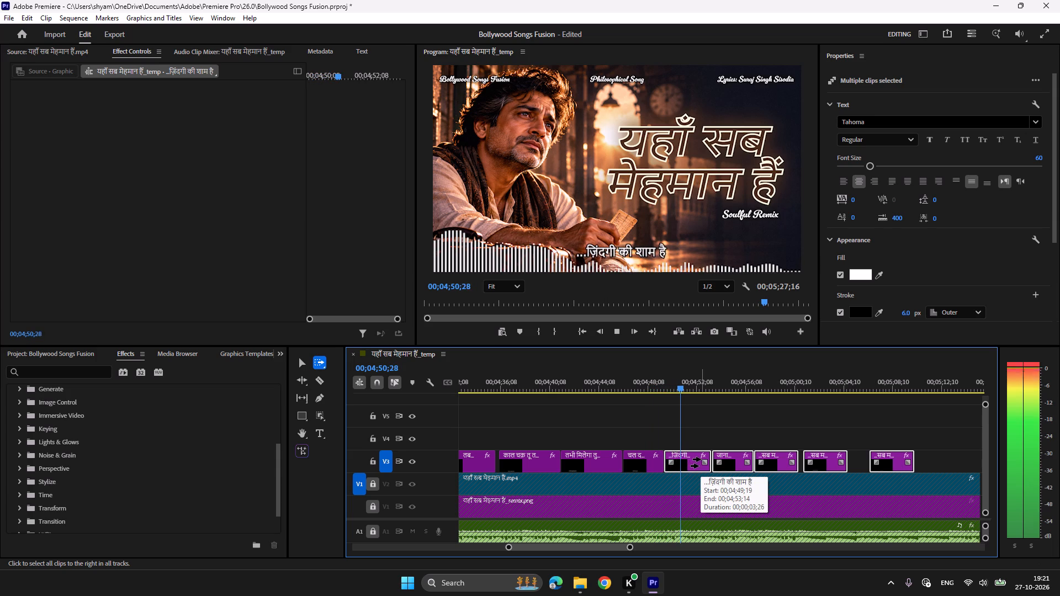
key(space)
drag(701, 459, 711, 459)
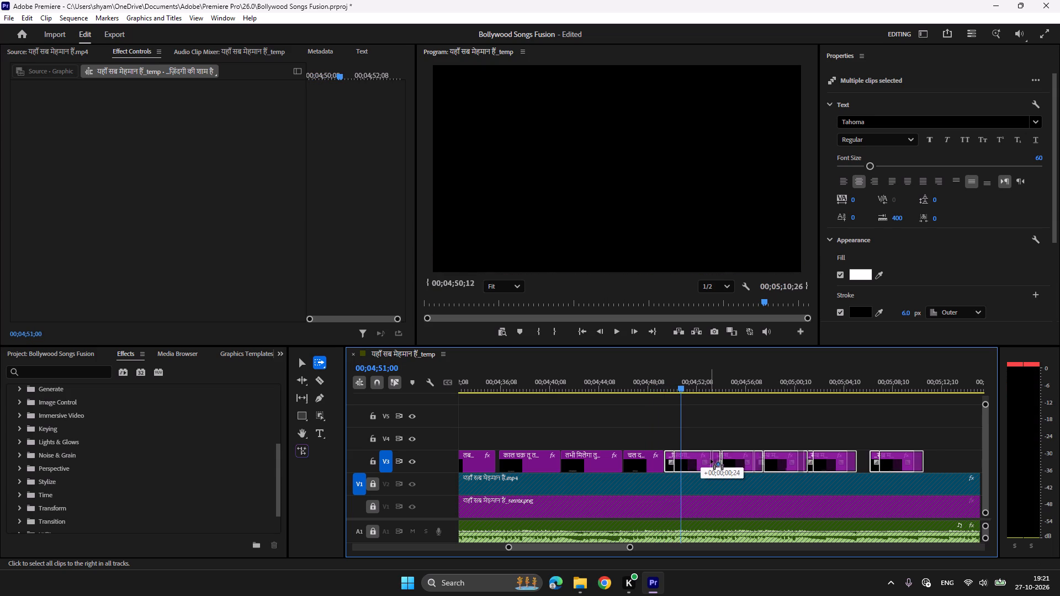
drag(711, 459, 712, 459)
Find the vocal entry of "जाना सभी को; यहाँ..." and shift the lyric graphics from it onward later to about 00;04;55;27.
key(space)
click(757, 458)
scroll(757, 458, down, 2)
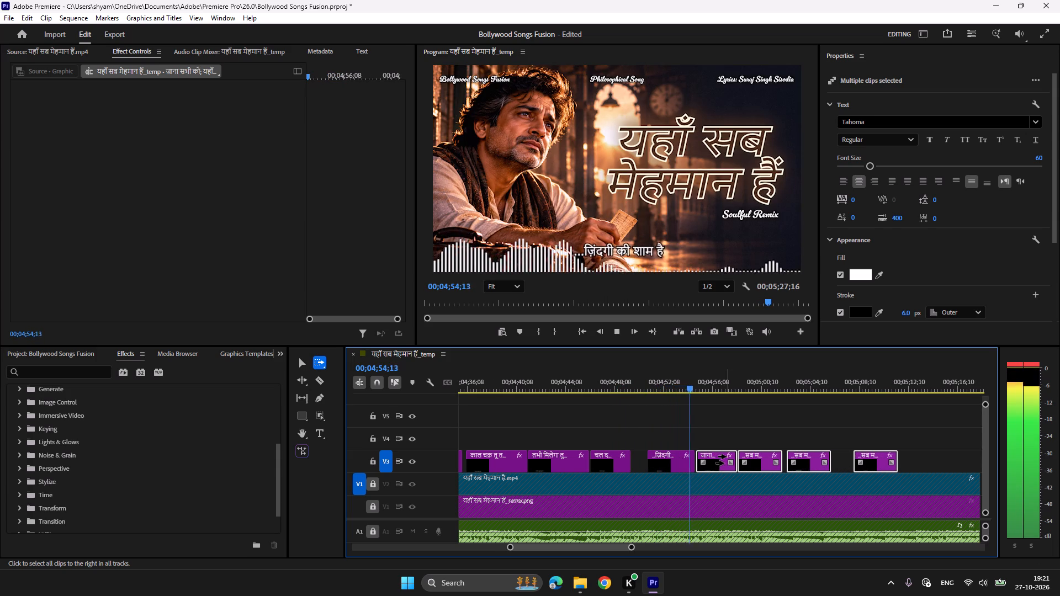
key(space)
drag(727, 457, 733, 457)
Find the vocal entry of the following "...सब मेहमान हैं" and shift the lyric graphics from it onward later to about 00;05;00;27.
key(space)
scroll(734, 460, down, 3)
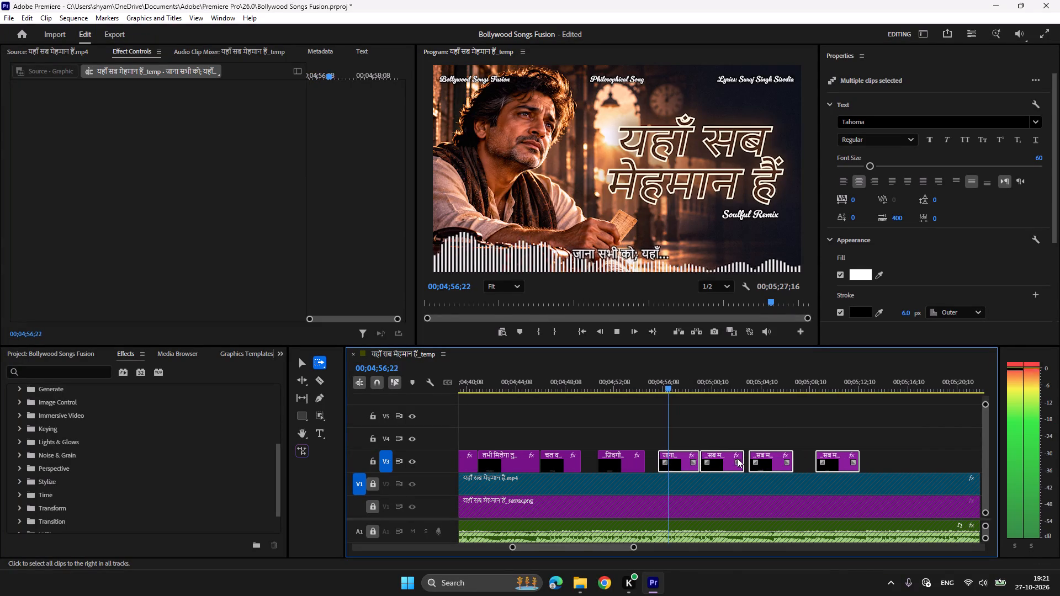
click(732, 456)
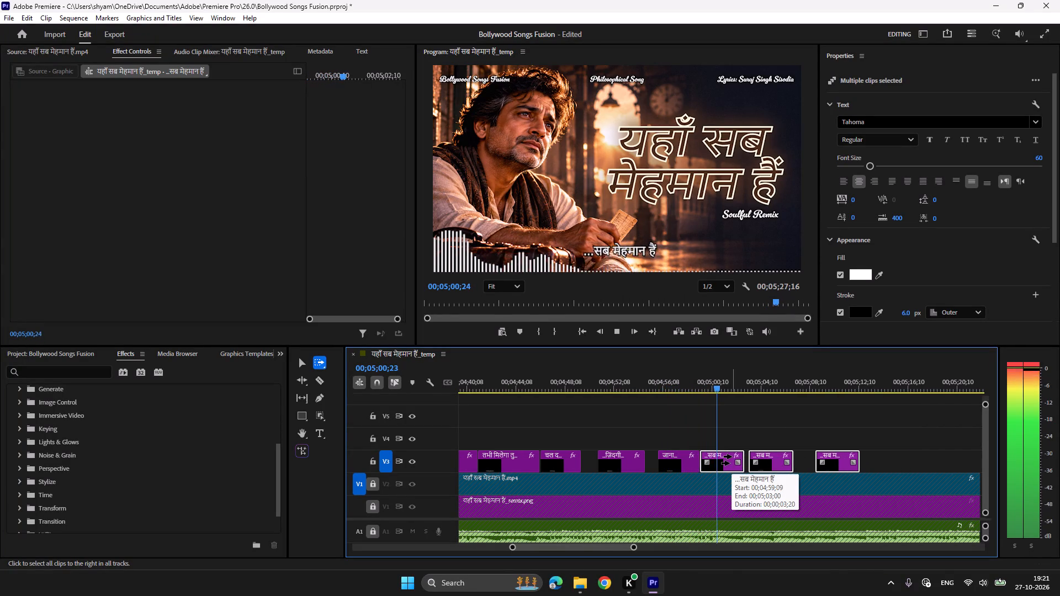
key(space)
drag(732, 456, 746, 457)
Find the vocal entry of "...सब मेहमान हैं यहाँ" and shift the lyric graphics from it onward later to start at 00;05;05;29.
key(space)
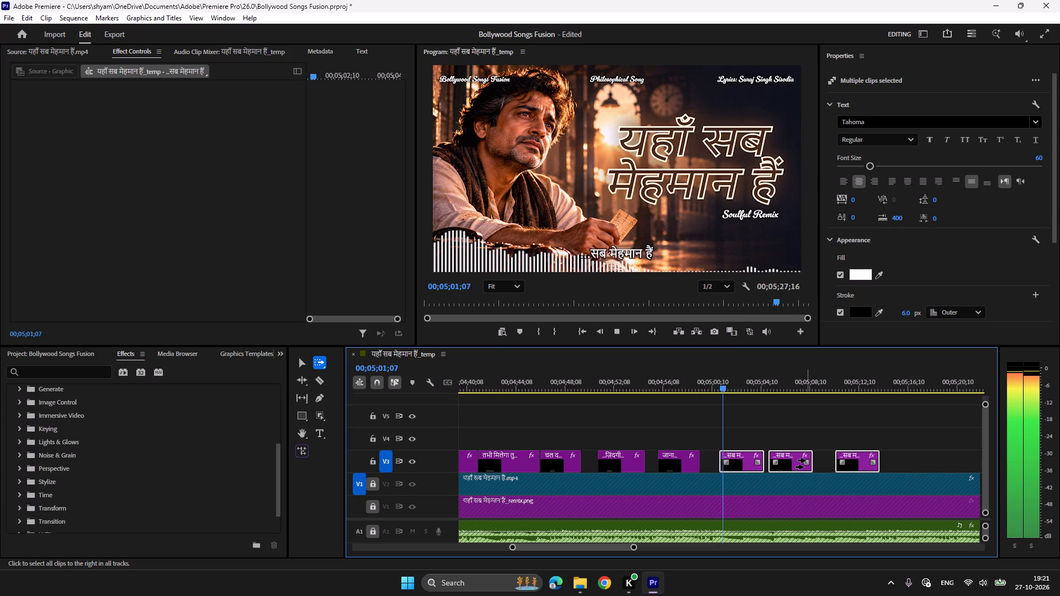
click(804, 459)
scroll(804, 459, down, 4)
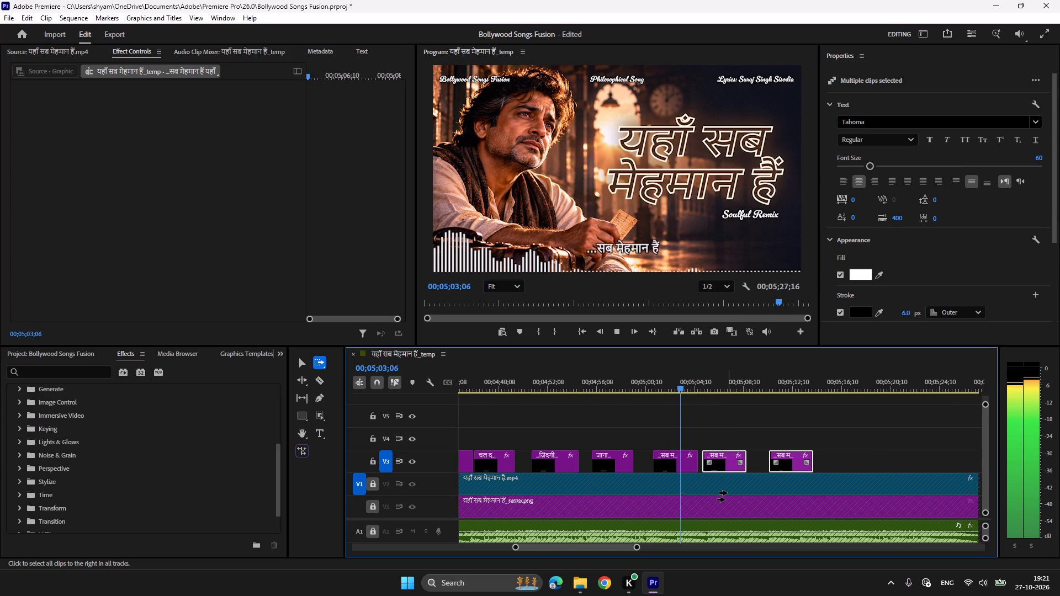
key(space)
click(732, 459)
drag(732, 459, 736, 459)
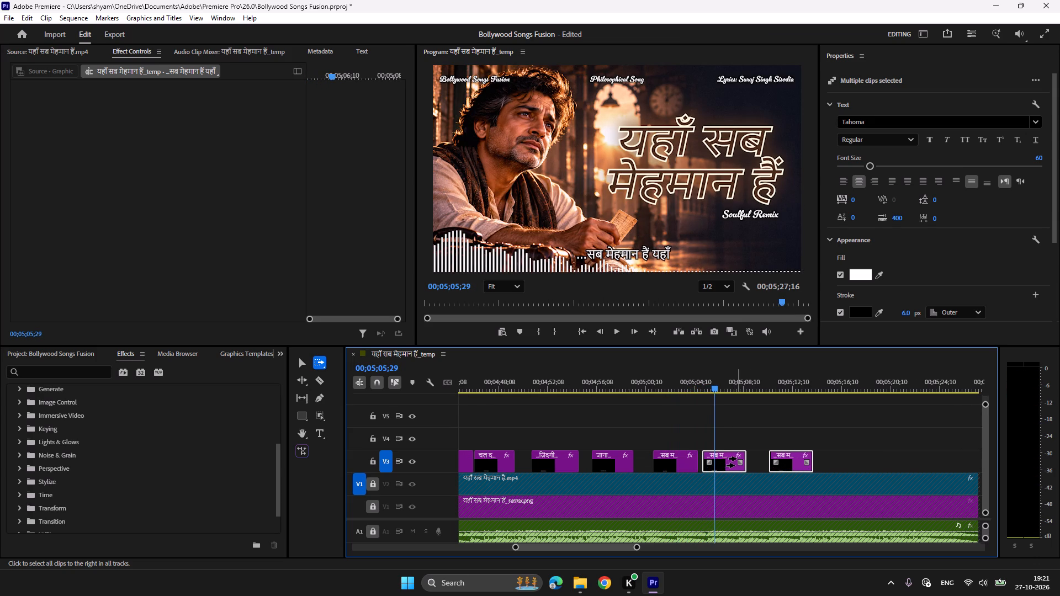
drag(736, 459, 740, 459)
drag(734, 458, 753, 459)
drag(738, 466, 751, 462)
Find where the "...सब मेहमान हैं यहाँ" vocal finishes and extend that graphic's end to 00;05;10;08.
key(space)
scroll(750, 449, down, 5)
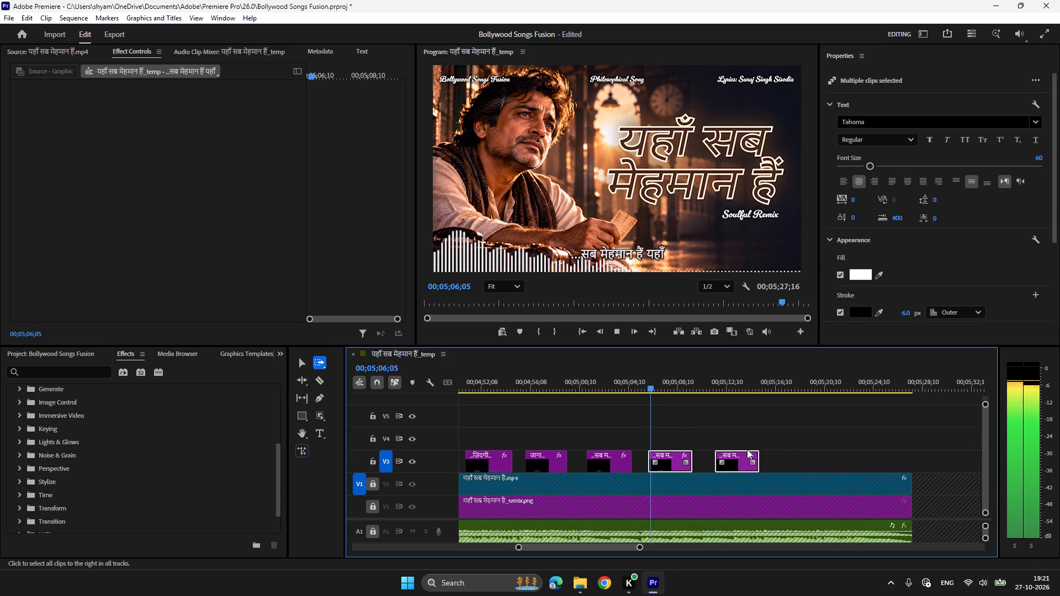
click(723, 459)
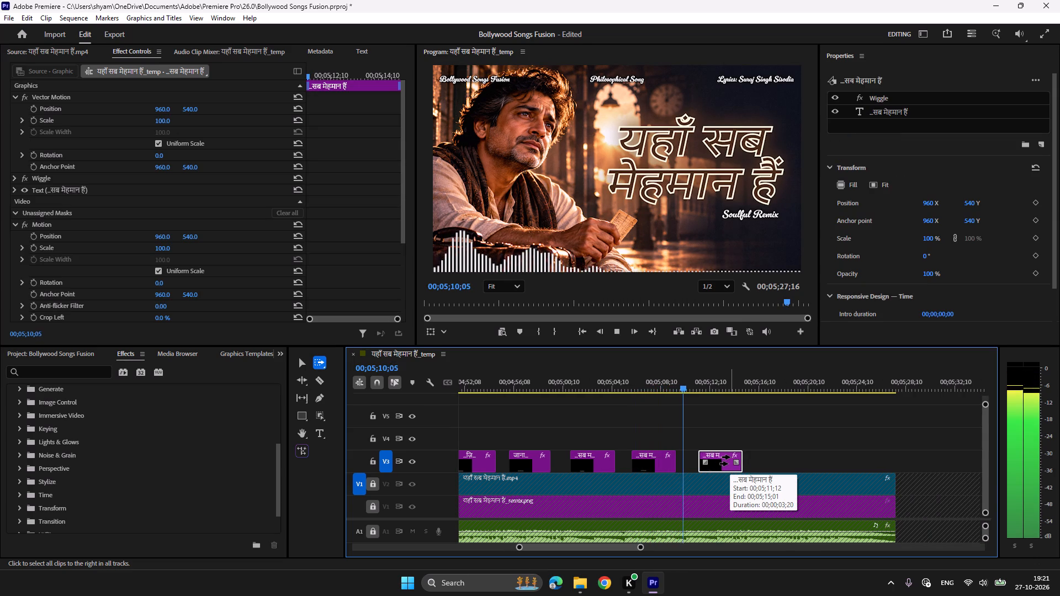
key(space)
click(671, 383)
key(space)
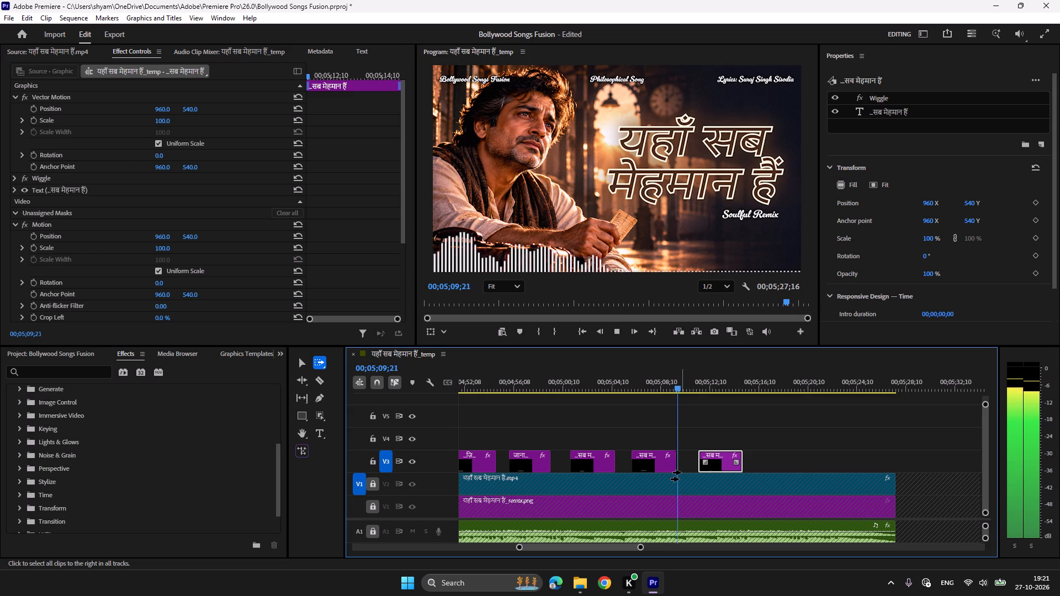
key(space)
text(v)
drag(673, 460, 674, 460)
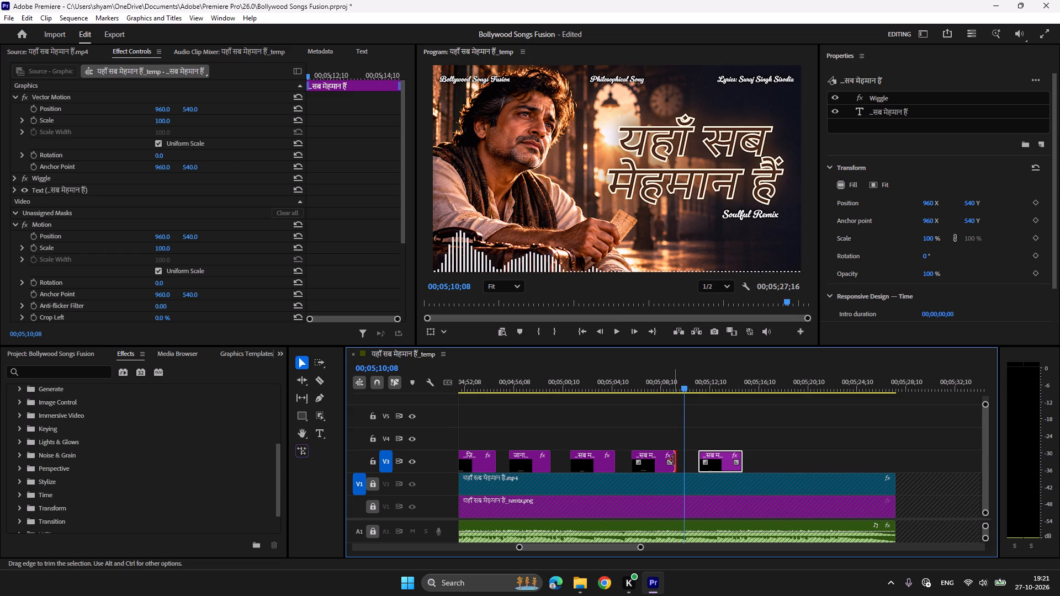
drag(674, 460, 682, 460)
Find the vocal entry of the final "...सब मेहमान हैं" and move that graphic earlier to start at 00;05;11;00.
key(space)
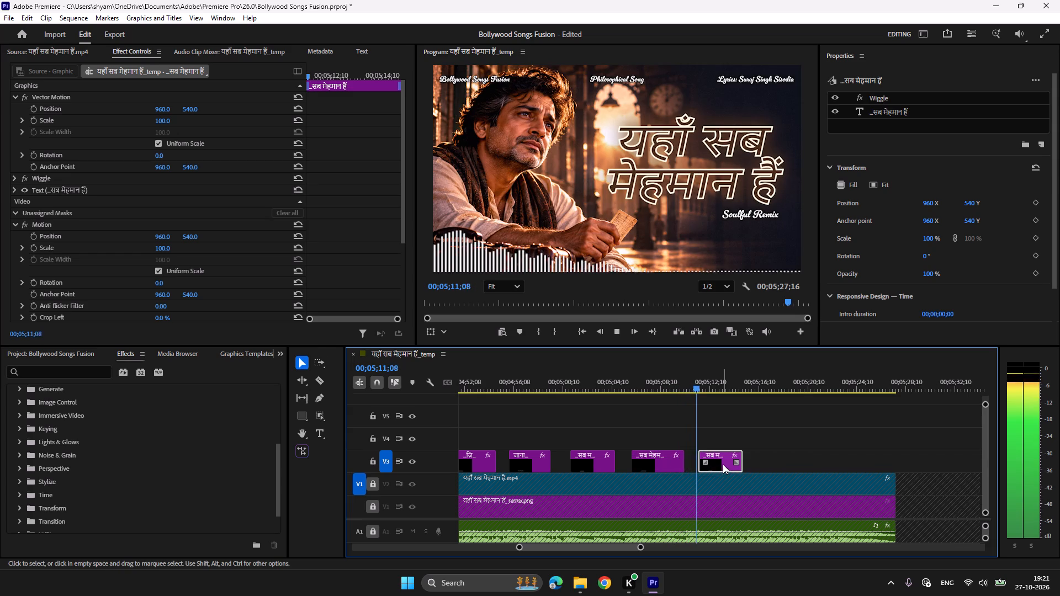
key(space)
click(685, 386)
key(space)
key(space)
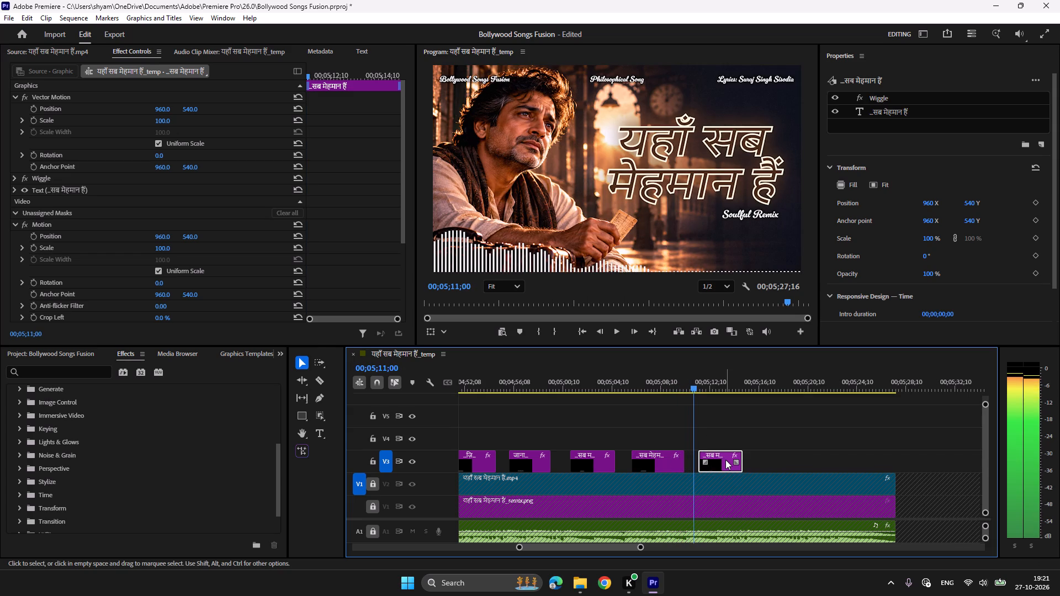
click(725, 460)
key(space)
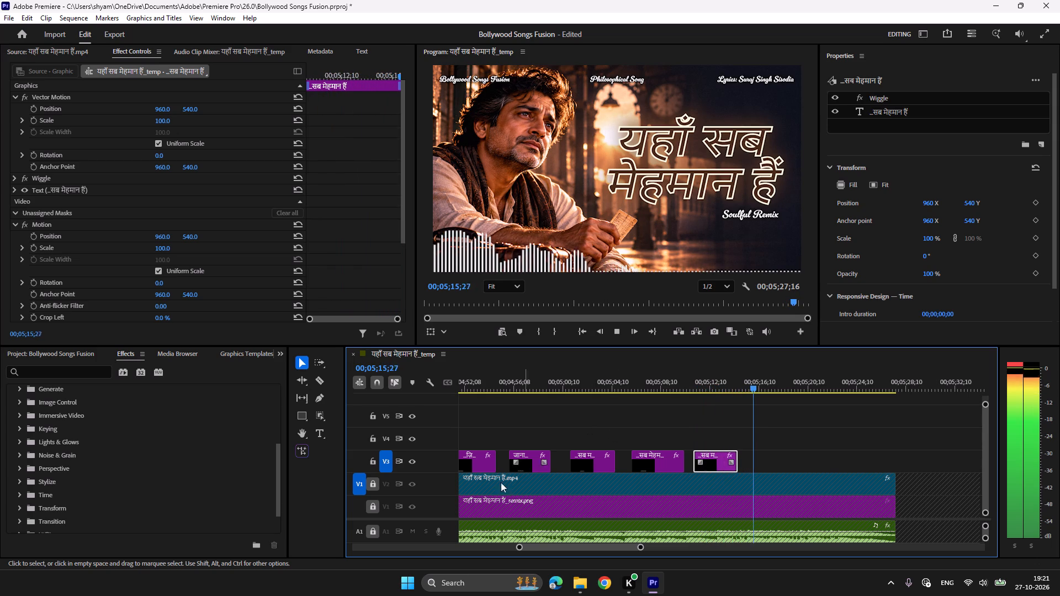
Unlock video tracks V2 and V1 and audio track A1.
click(374, 487)
click(377, 507)
click(373, 532)
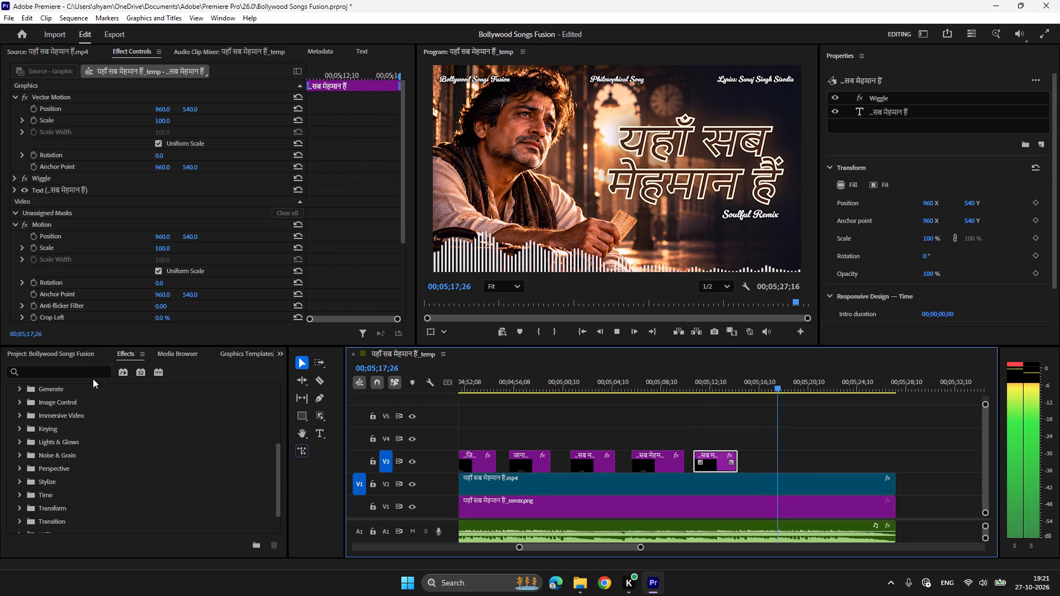
Apply a Cross Dissolve video transition to the end of the यहाँ सब मेहमान हैं.mp4 clip on V2.
scroll(71, 470, down, 9)
click(18, 510)
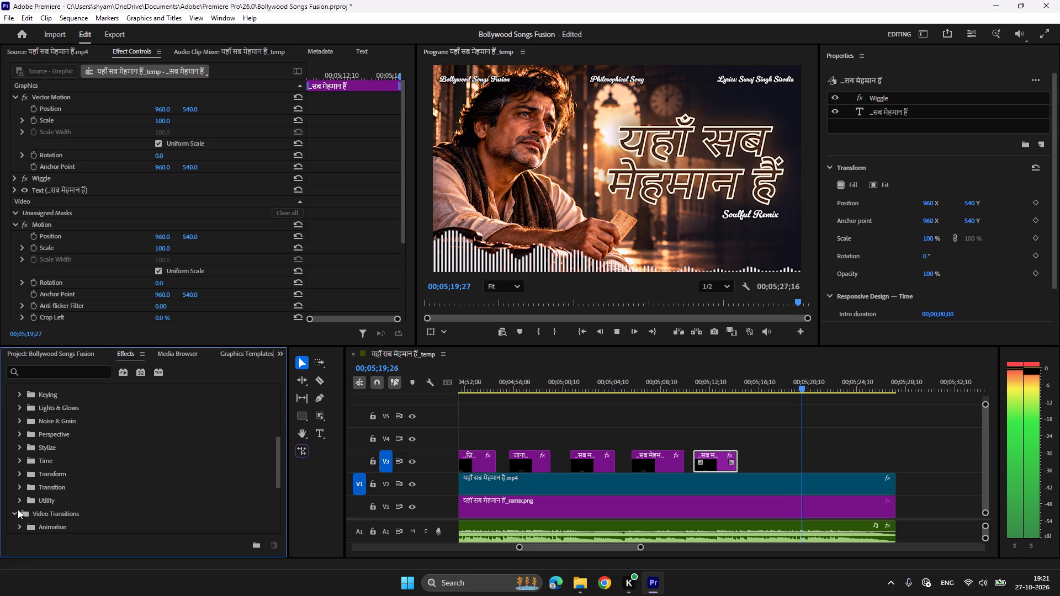
scroll(18, 509, up, 1)
scroll(18, 509, down, 4)
click(21, 503)
scroll(22, 503, down, 4)
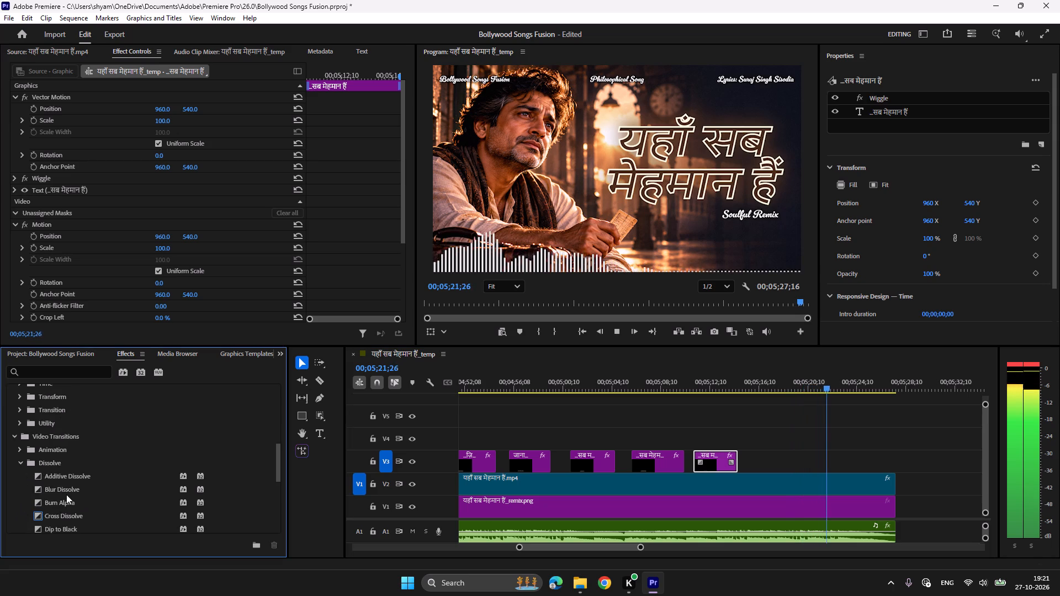
drag(67, 513, 895, 485)
Apply a Cross Dissolve to the end of the यहाँ सब मेहमान हैं_remix.png clip on V1 and play back the closing fade.
drag(65, 515, 857, 501)
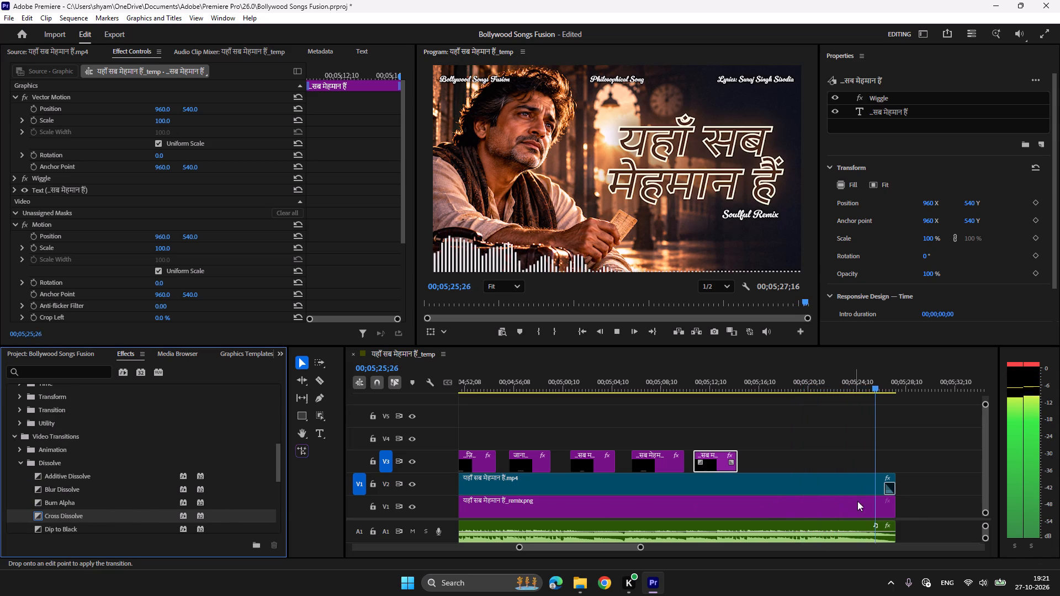
drag(857, 501, 886, 510)
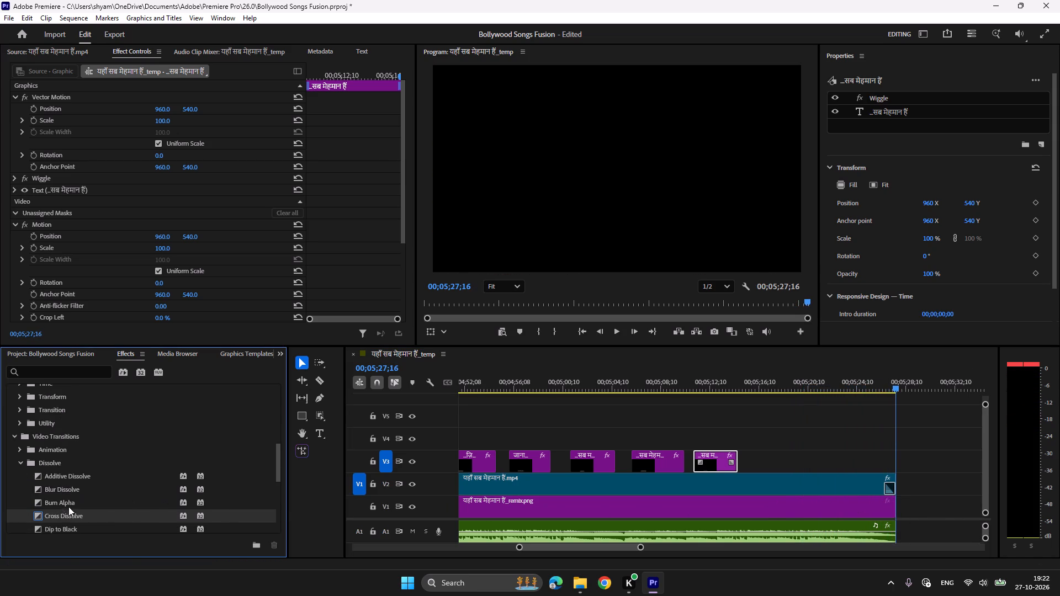
drag(71, 516, 889, 510)
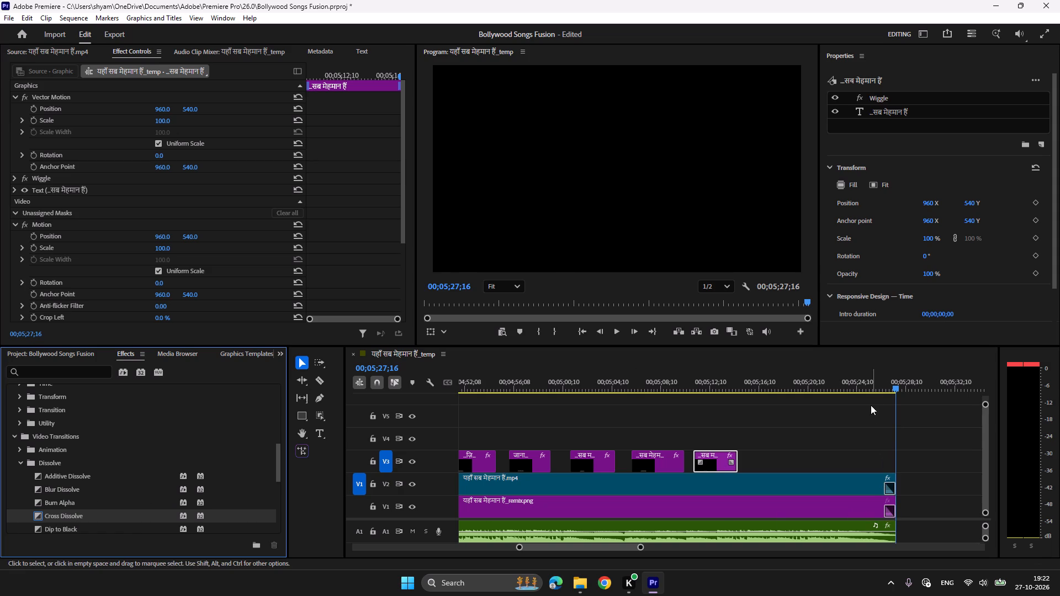
click(876, 384)
key(space)
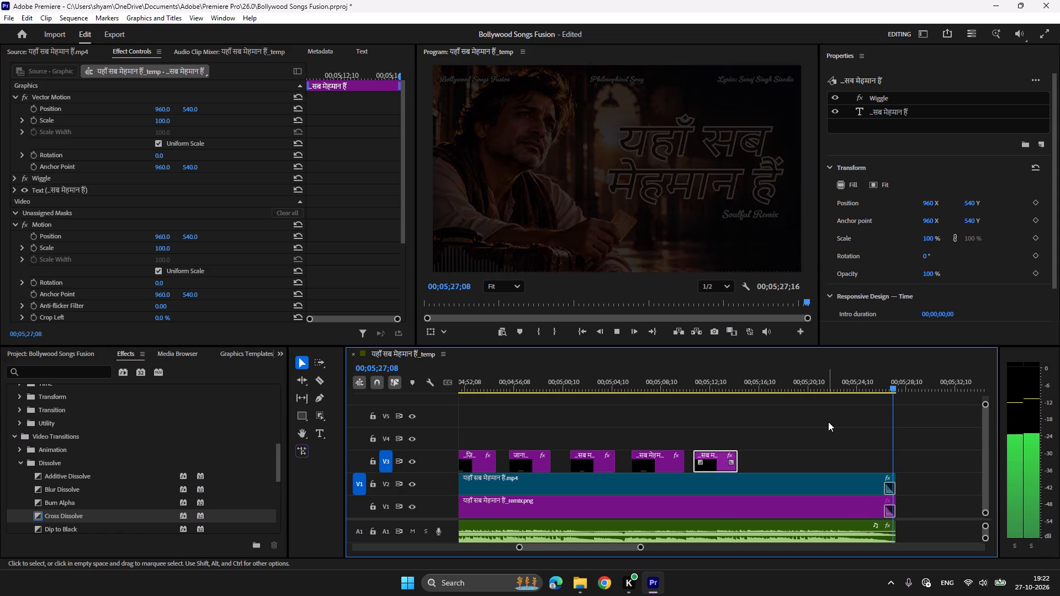
Save the project.
key(ctrl+s)
Check a mid-song frame in the export preview and export the entire sequence as H.264 with Match Source - Adaptive High Bitrate.
click(121, 33)
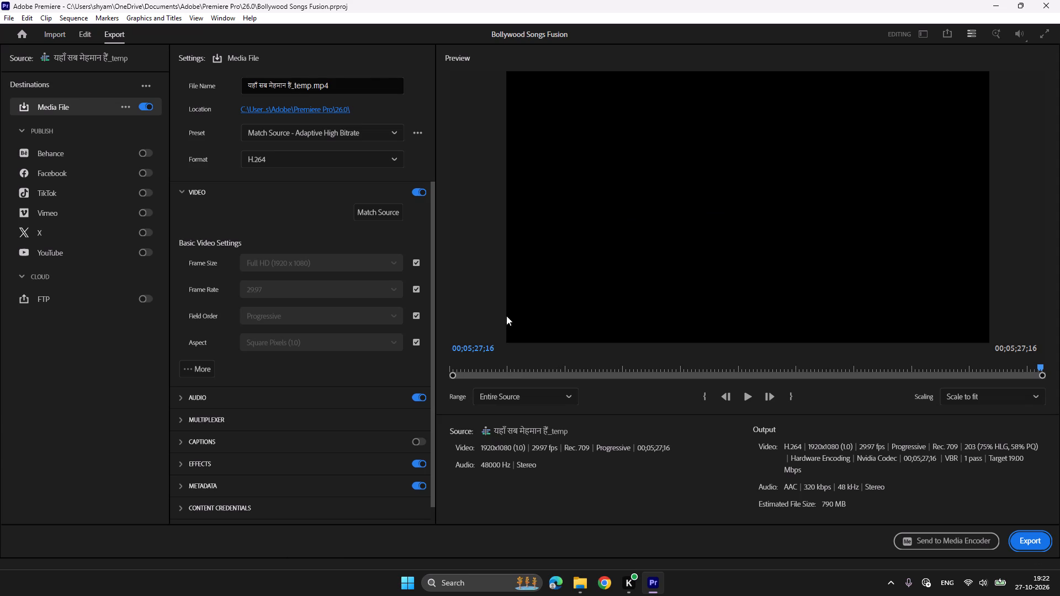
click(675, 371)
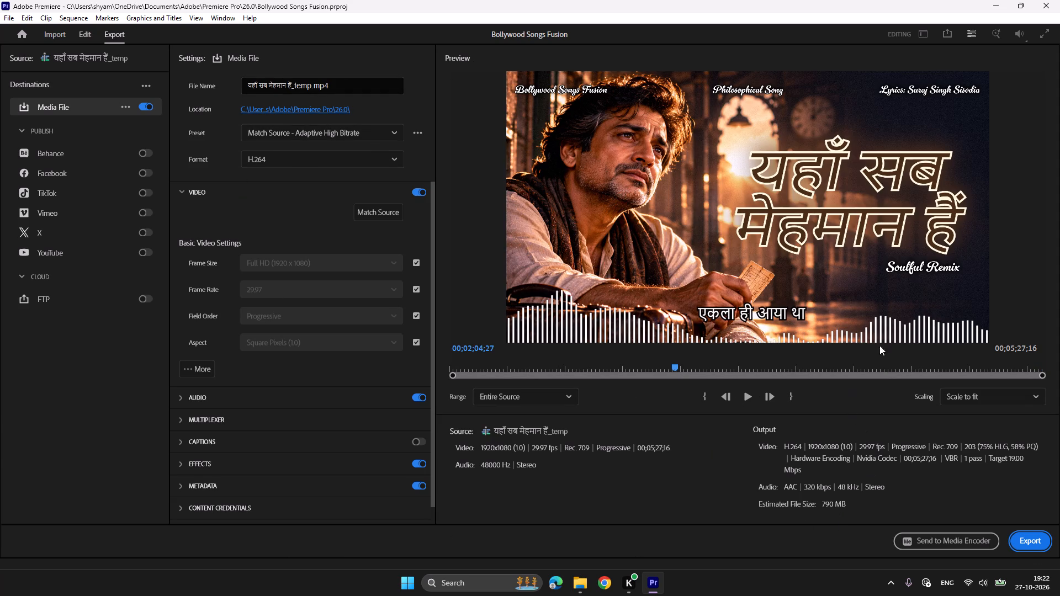
click(1032, 538)
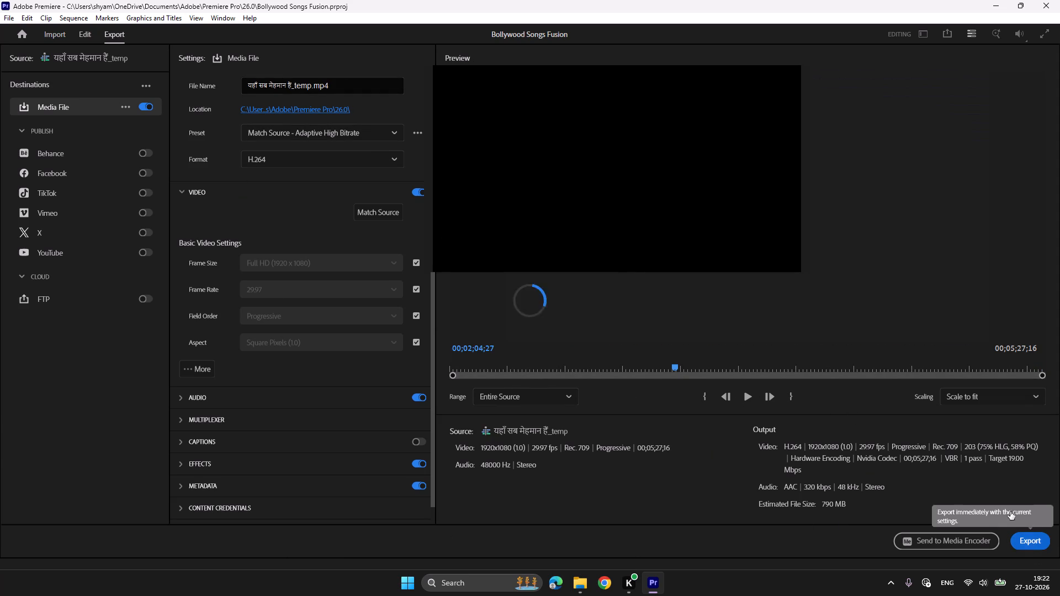